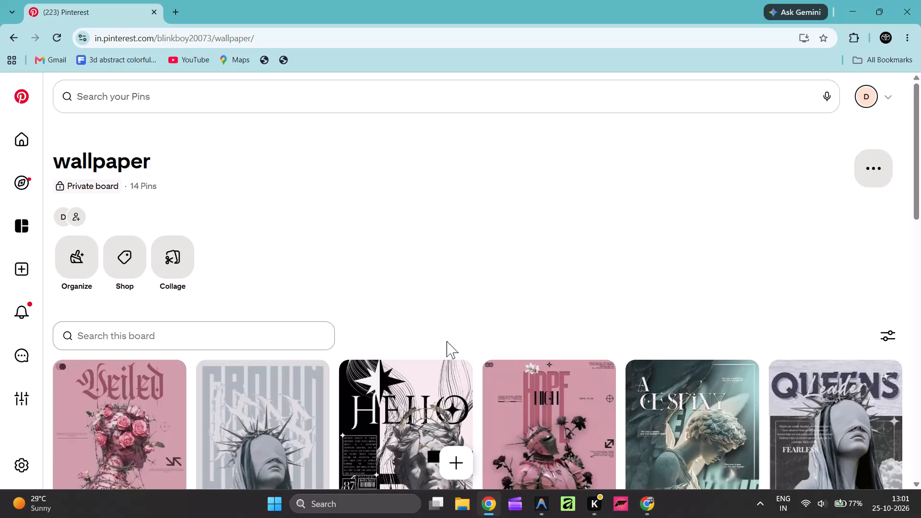
Leave the wallpaper board, open the Glass-Character board from the saved boards and look over its pins.
scroll(448, 337, down, 1)
scroll(448, 337, up, 1)
scroll(448, 337, down, 3)
scroll(454, 318, up, 4)
click(6, 41)
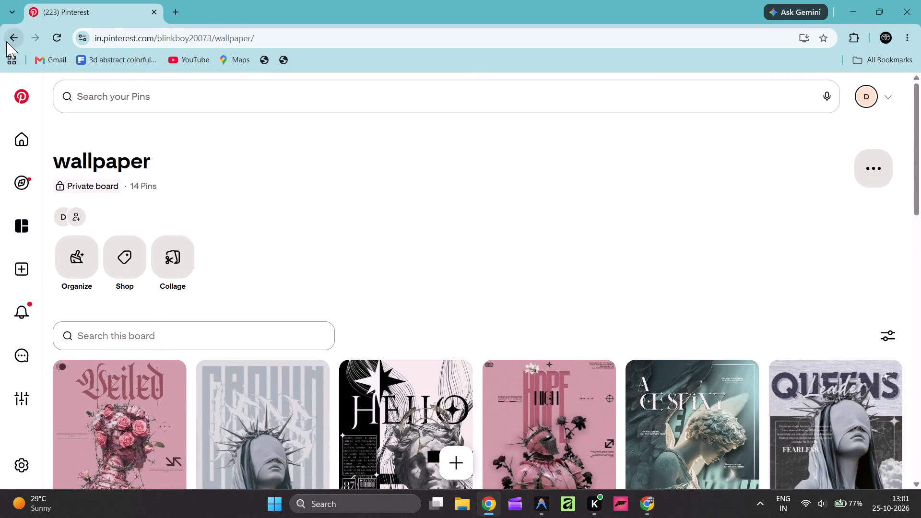
scroll(347, 288, down, 2)
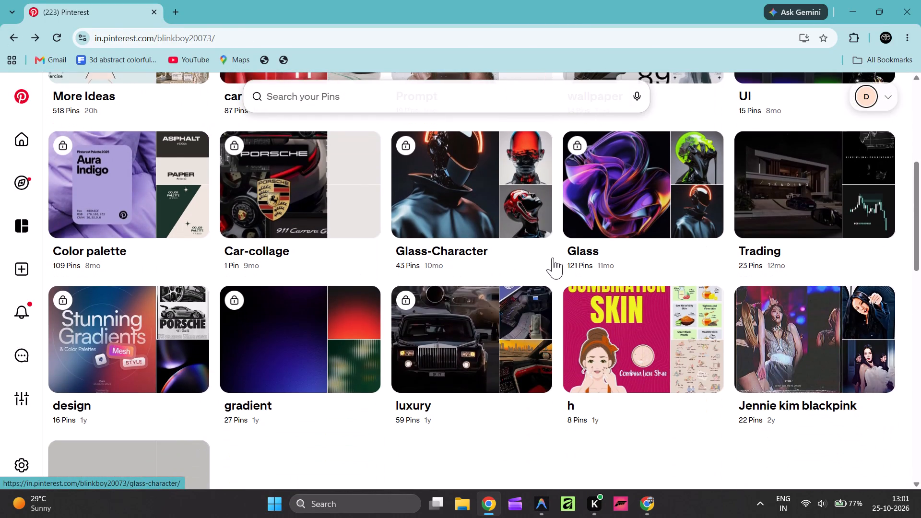
scroll(553, 258, up, 1)
click(457, 267)
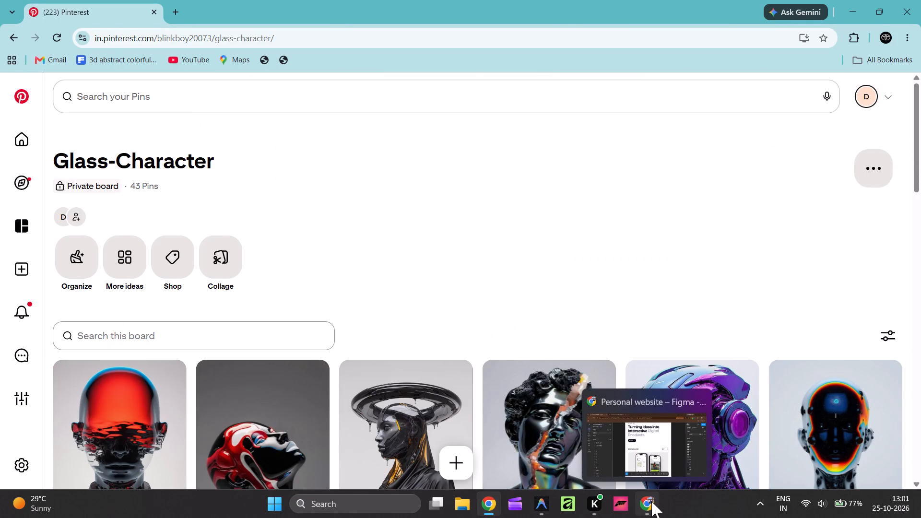
scroll(413, 352, down, 2)
scroll(457, 294, down, 2)
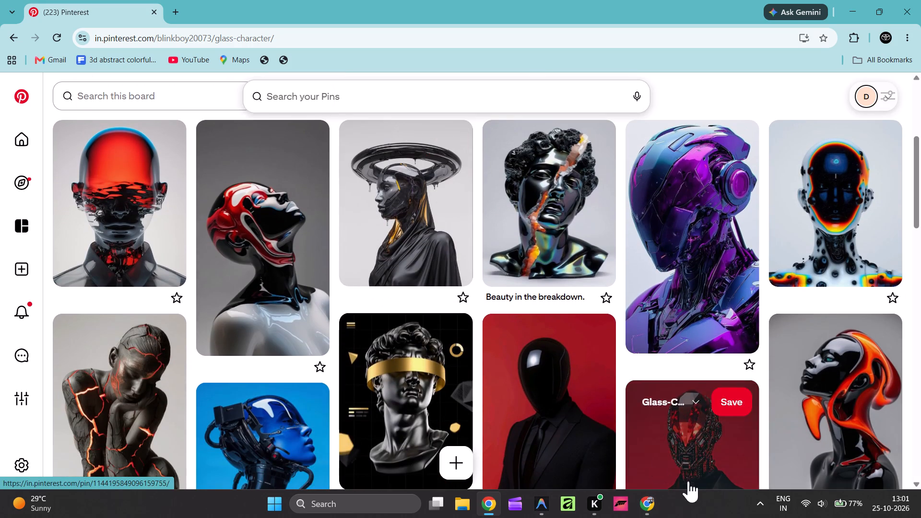
Switch to the Personal website file in Figma and copy the Hero frame of the wider Homepage V1 design.
click(646, 508)
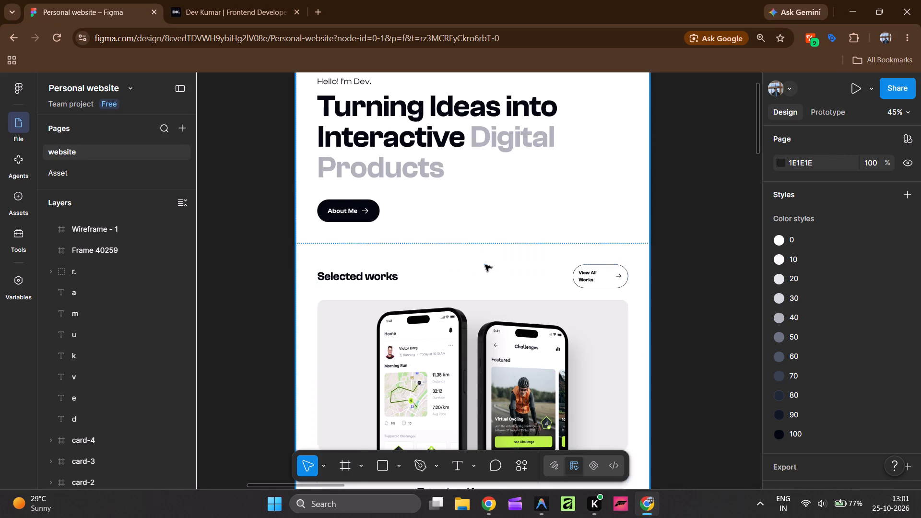
ctrl+scroll(484, 265, down, 4)
ctrl+scroll(484, 265, up, 1)
ctrl+scroll(484, 265, down, 4)
ctrl+scroll(469, 257, up, 4)
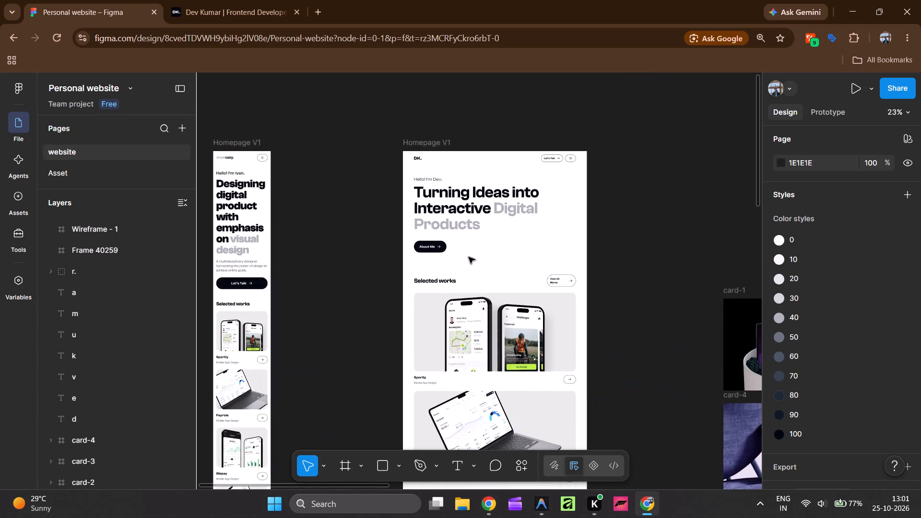
ctrl+scroll(469, 257, up, 3)
click(472, 220)
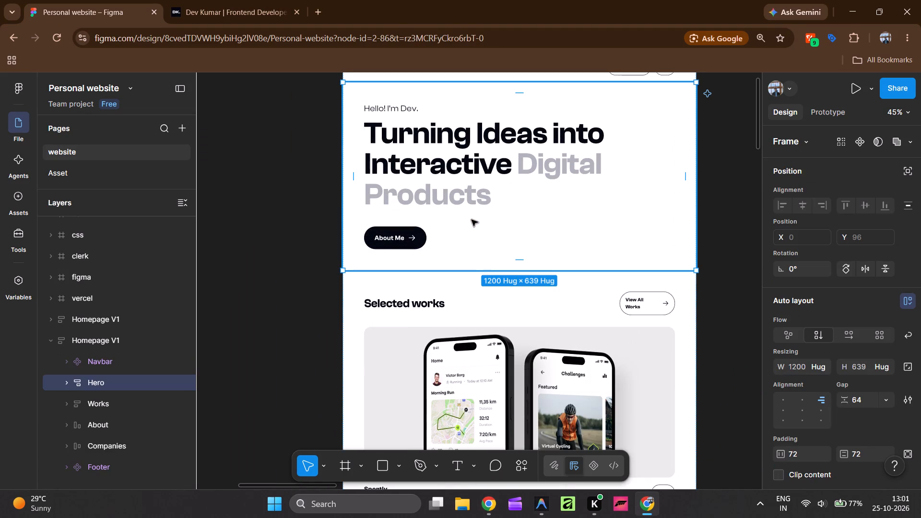
key(ctrl+c)
Paste the copied Hero section into the empty Wireframe - 1 frame below the homepage designs.
ctrl+scroll(472, 223, down, 4)
ctrl+scroll(472, 223, up, 1)
ctrl+scroll(472, 223, down, 4)
ctrl+scroll(472, 223, up, 1)
scroll(506, 280, down, 3)
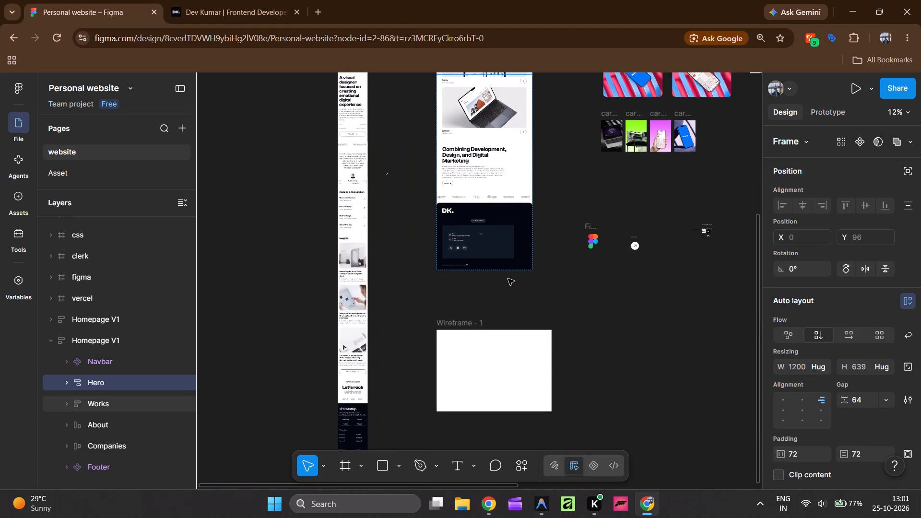
scroll(508, 279, down, 4)
scroll(509, 272, up, 3)
click(459, 322)
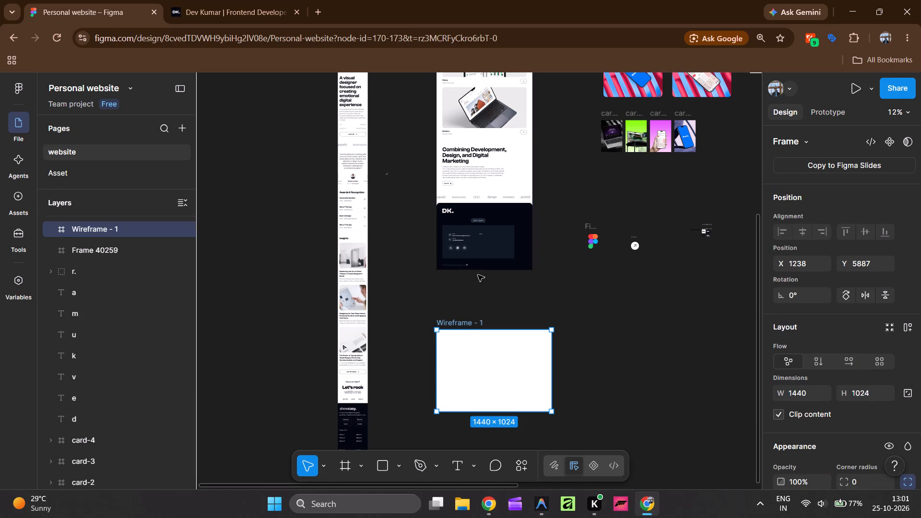
key(ctrl+v)
click(610, 384)
Examine how the pasted Hero section sits inside the Wireframe - 1 frame.
ctrl+scroll(507, 378, up, 4)
ctrl+scroll(507, 378, down, 1)
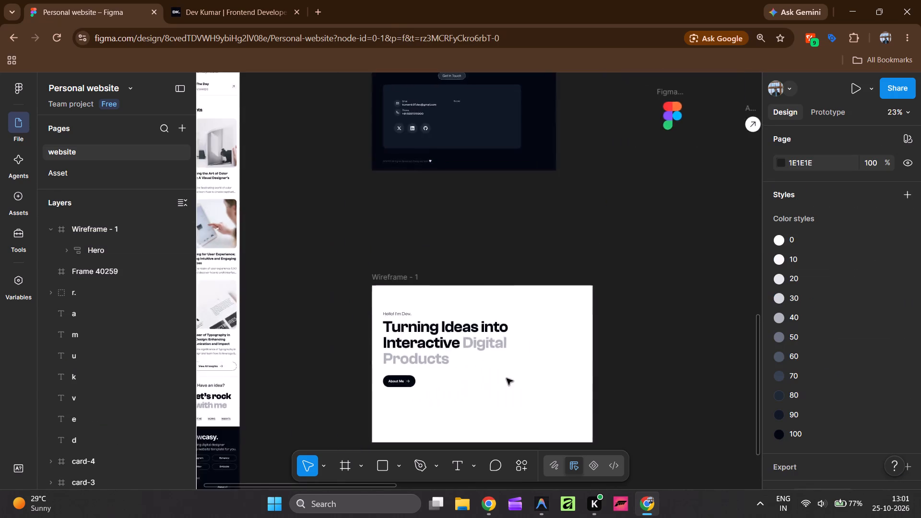
ctrl+scroll(507, 378, up, 6)
ctrl+scroll(560, 339, down, 1)
shift+scroll(598, 323, down, 1)
shift+scroll(598, 323, up, 1)
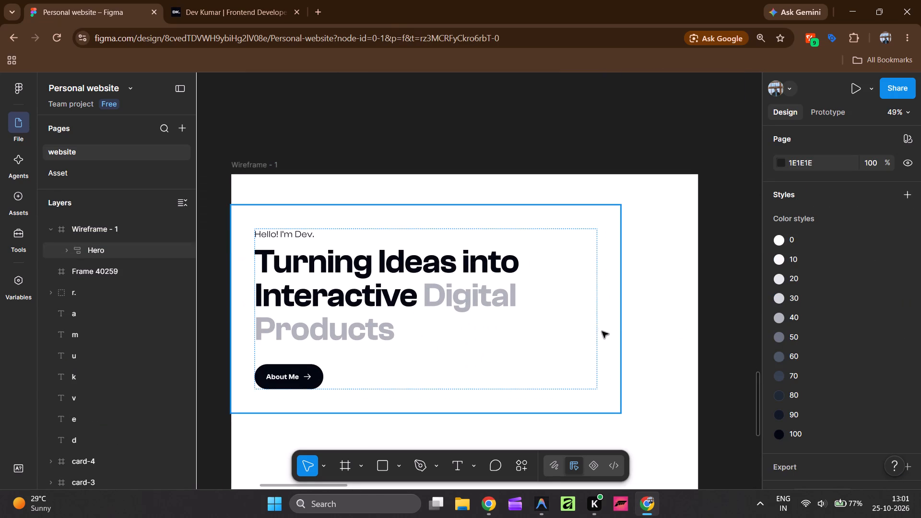
scroll(597, 324, down, 1)
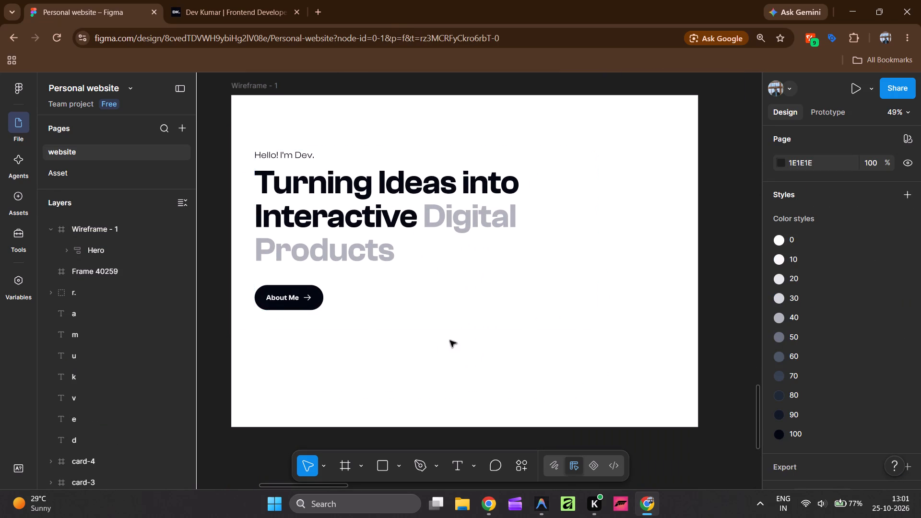
click(385, 253)
click(388, 378)
Move the Hero section out of Wireframe - 1 onto the canvas to its right, at about X 2966, Y 6010.
click(424, 259)
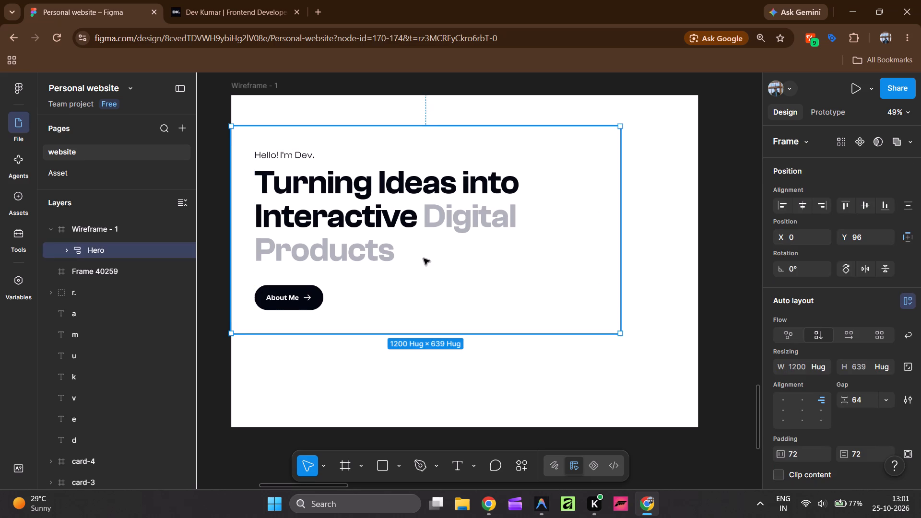
ctrl+scroll(424, 259, down, 1)
ctrl+scroll(424, 259, up, 1)
ctrl+scroll(424, 259, down, 3)
ctrl+scroll(424, 259, up, 1)
ctrl+scroll(424, 259, down, 6)
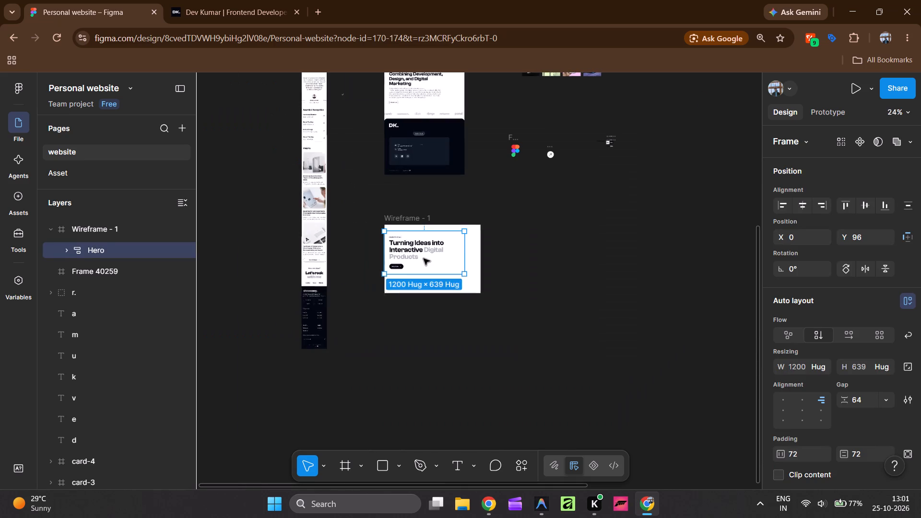
drag(424, 259, 536, 262)
ctrl+scroll(420, 268, up, 3)
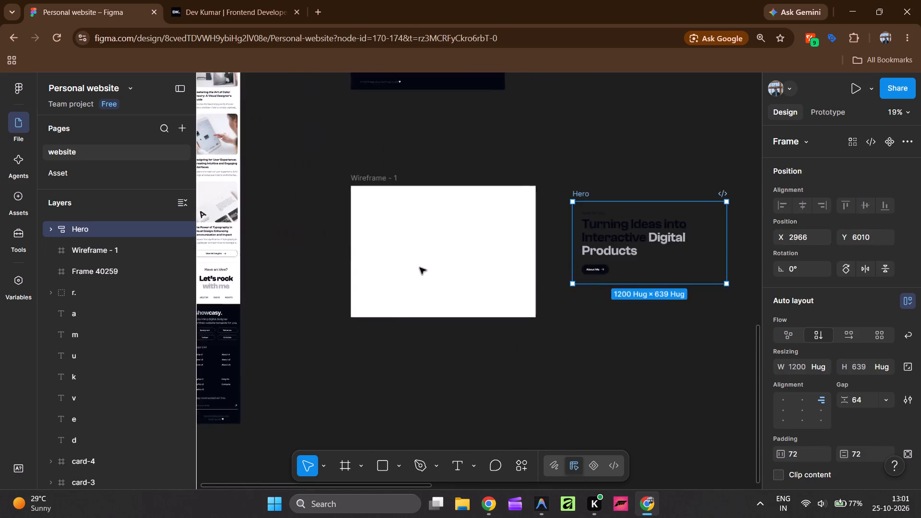
ctrl+scroll(420, 268, up, 2)
click(397, 384)
Check the hero section of the running portfolio site on localhost:5173, and return to the Figma file.
click(267, 20)
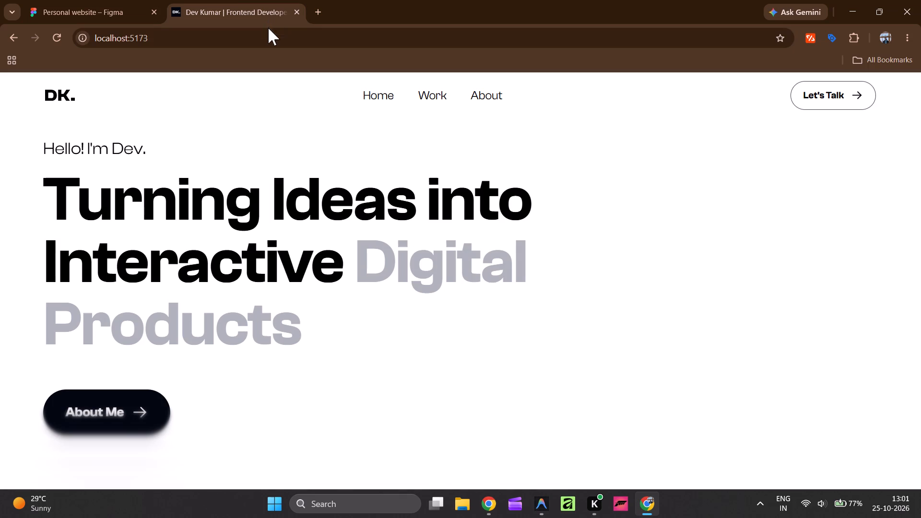
click(118, 12)
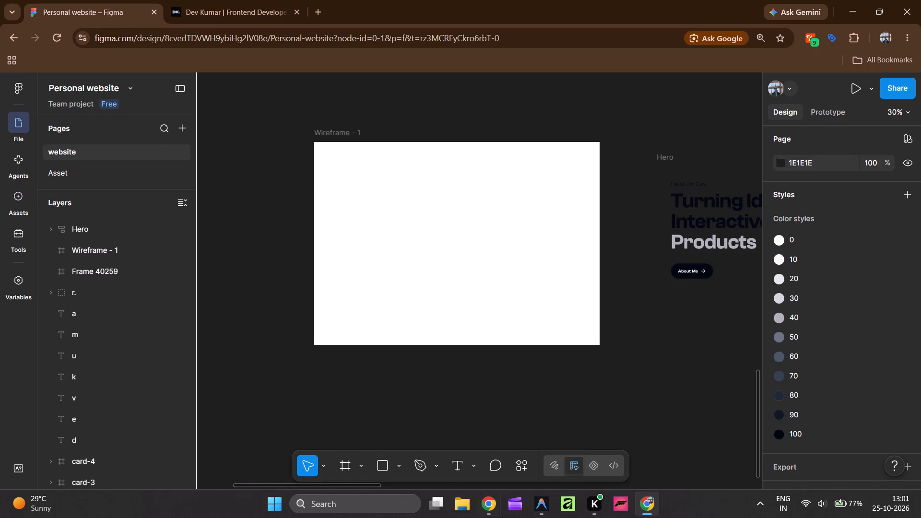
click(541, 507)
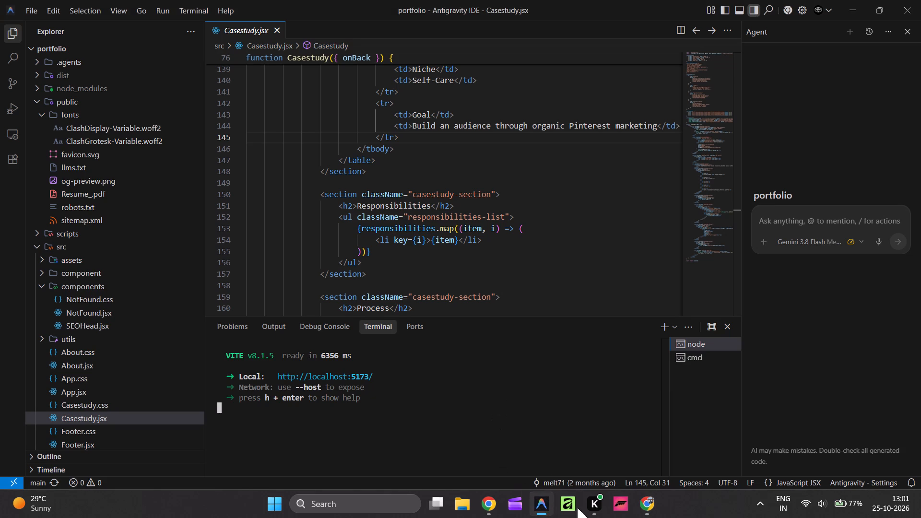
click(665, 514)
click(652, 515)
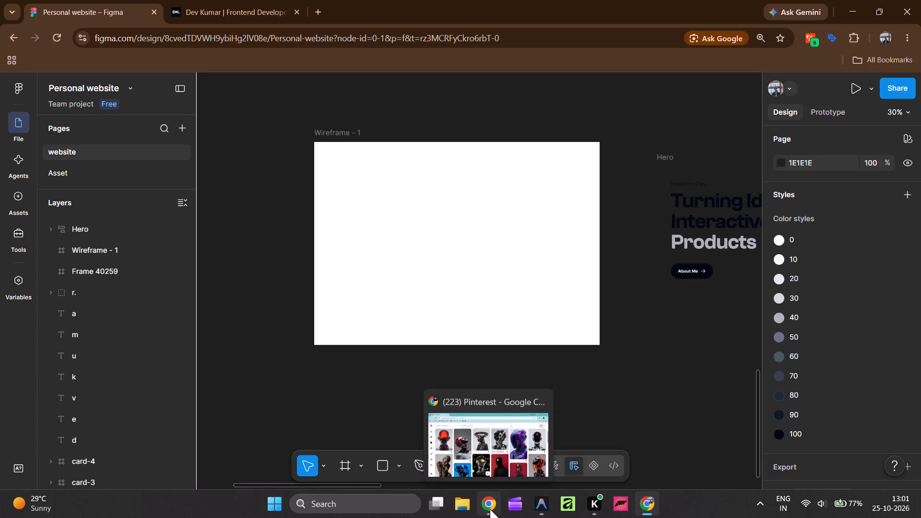
Switch to the Pinterest window, open the Man In Red pin on the Glass-Character board and download its image.
drag(490, 509, 622, 511)
click(622, 512)
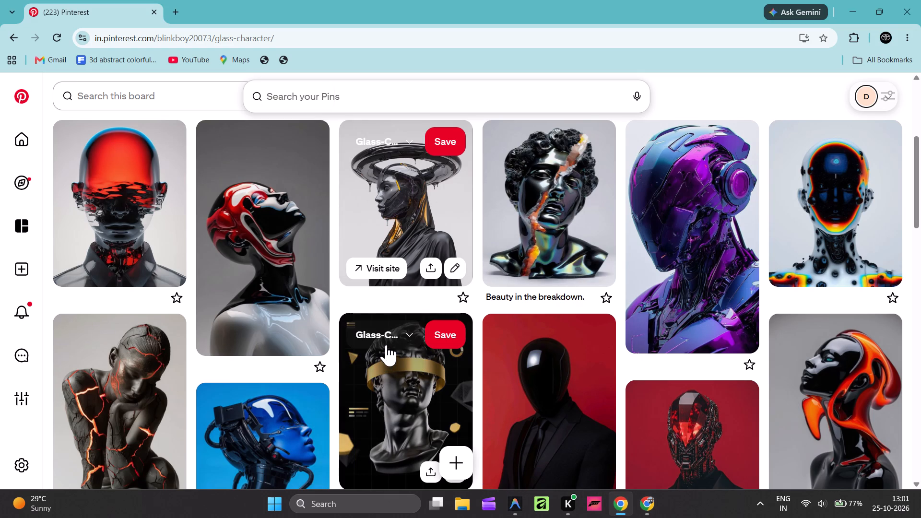
scroll(386, 345, down, 3)
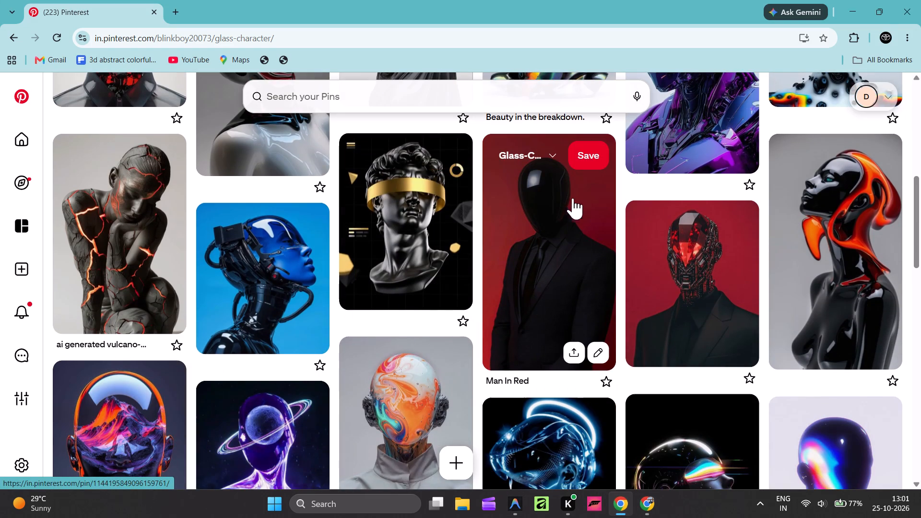
right_click(544, 256)
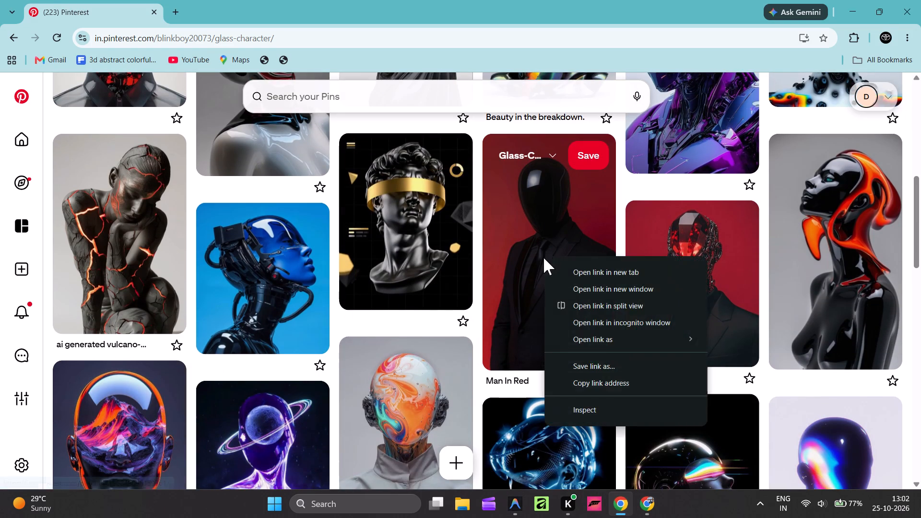
click(543, 258)
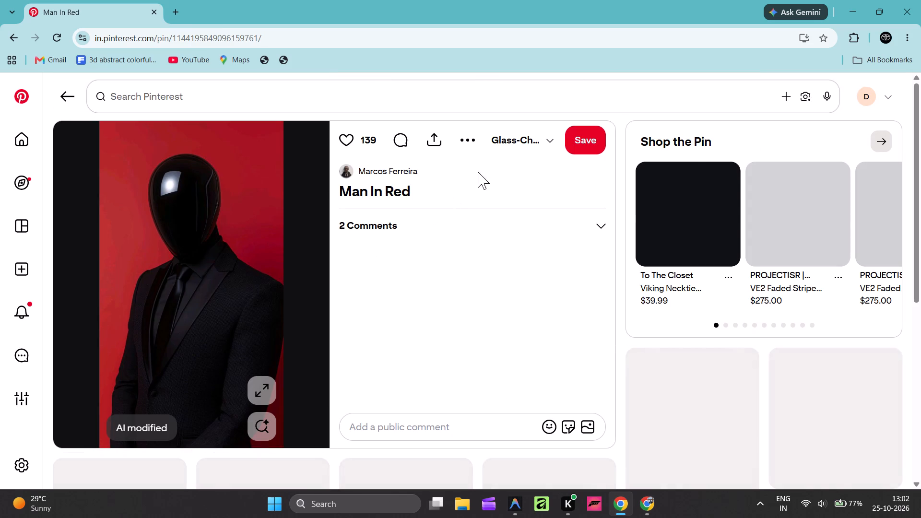
click(474, 144)
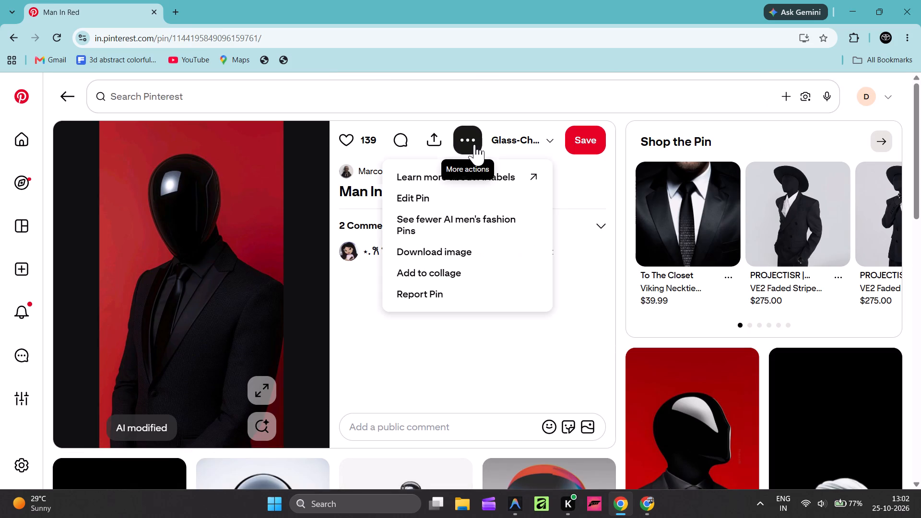
click(447, 250)
Look through the pins related to Man In Red and the rest of the Glass-Character board for more character images.
scroll(442, 260, down, 3)
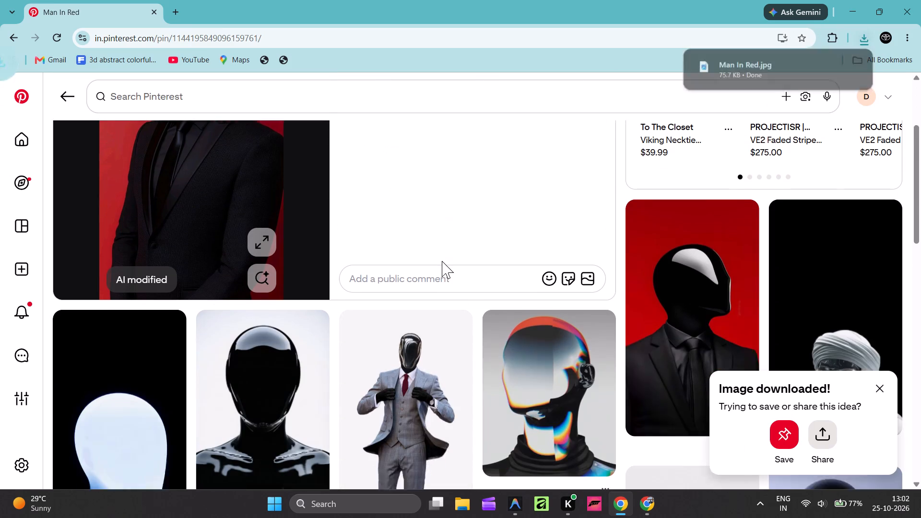
scroll(442, 261, down, 1)
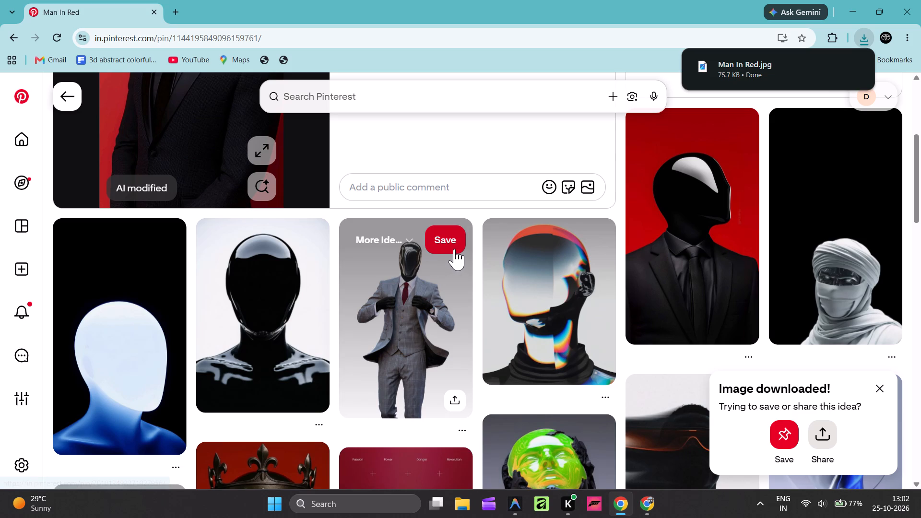
scroll(455, 248, down, 4)
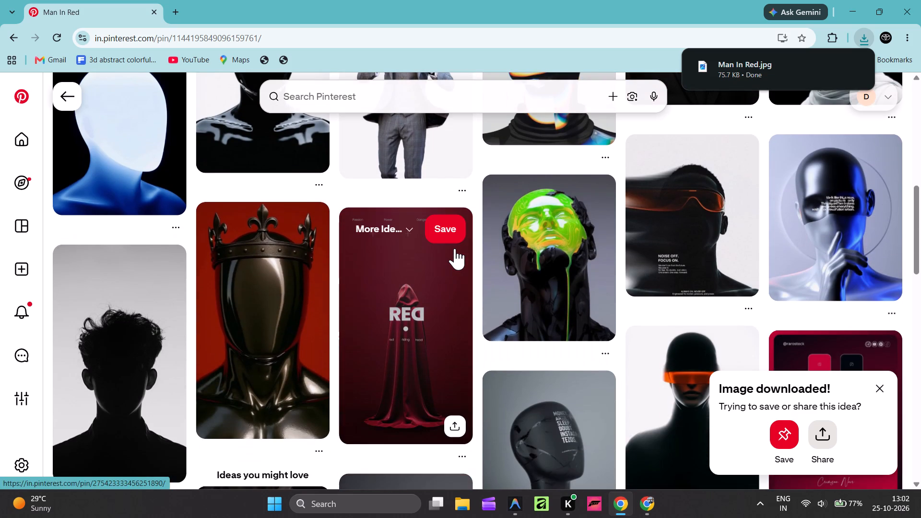
scroll(455, 248, down, 2)
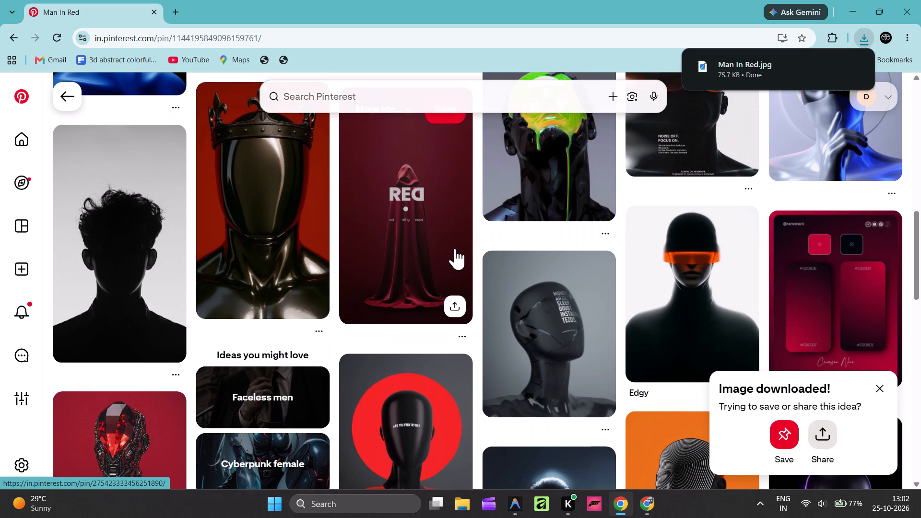
scroll(455, 248, up, 15)
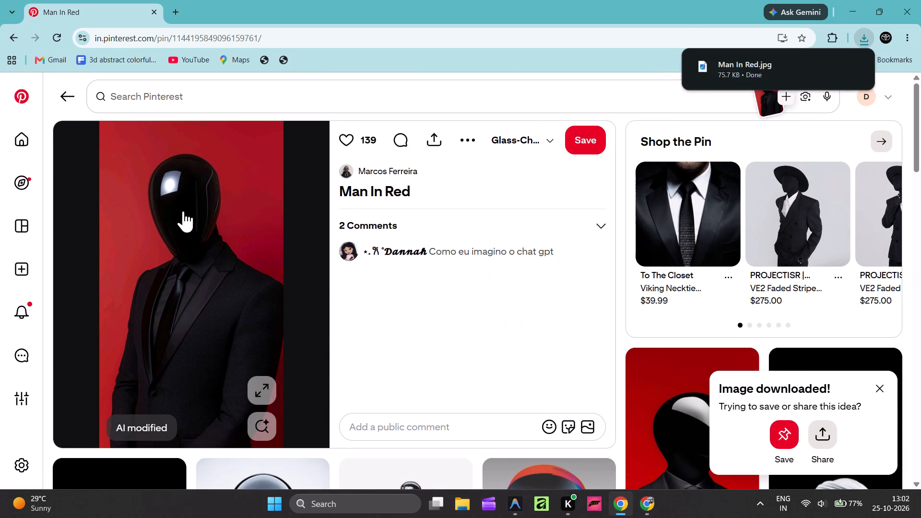
click(58, 100)
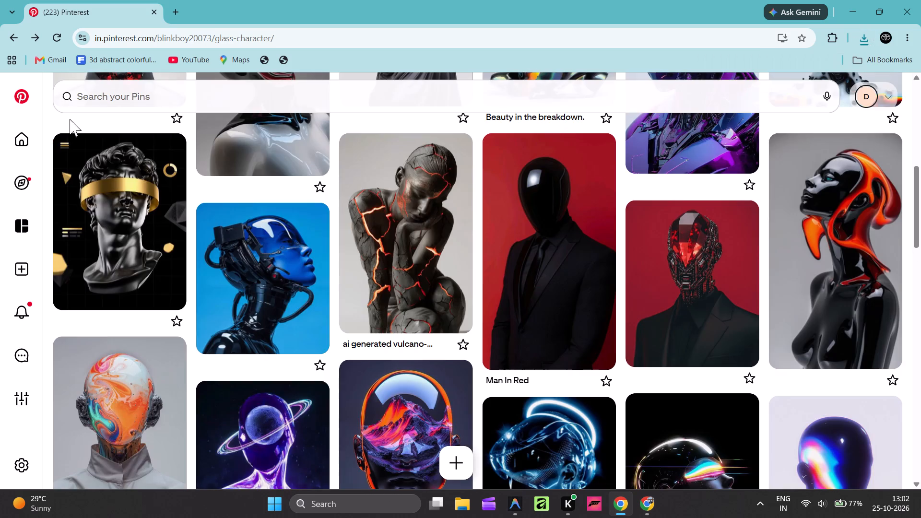
scroll(320, 252, down, 3)
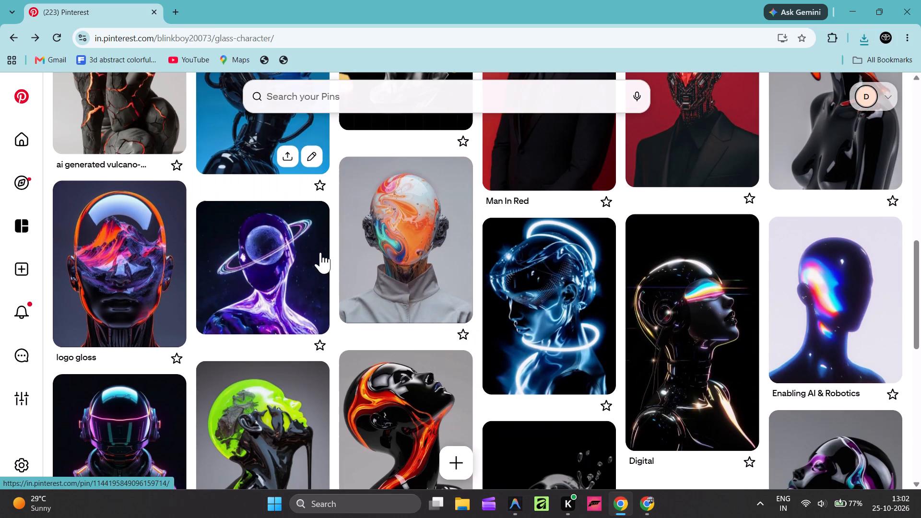
scroll(320, 252, down, 4)
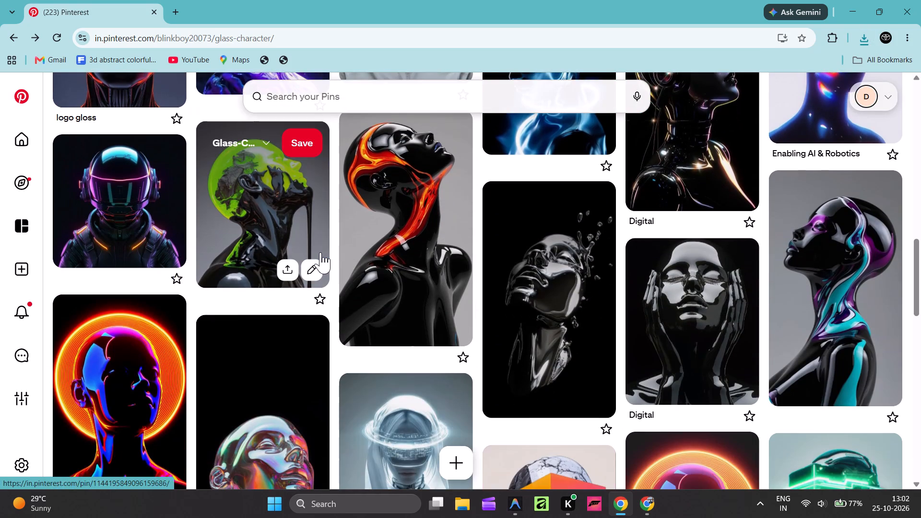
scroll(320, 252, down, 4)
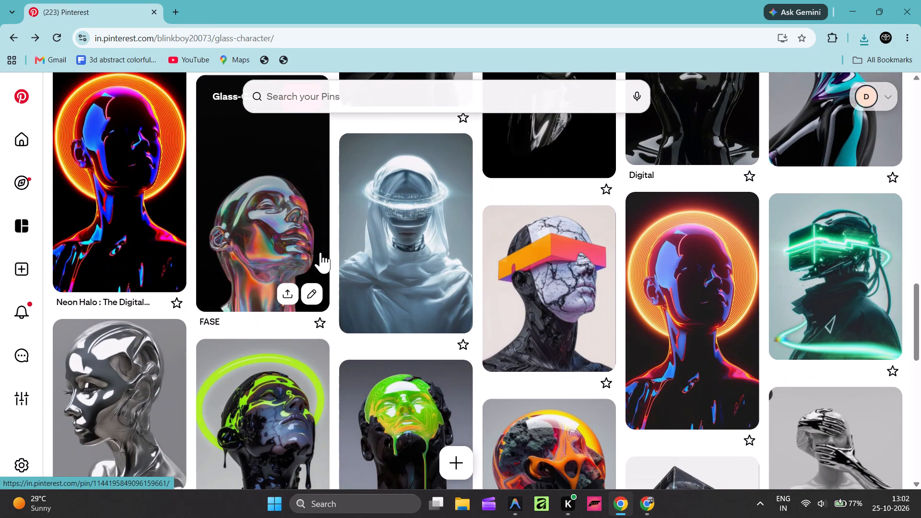
scroll(320, 252, down, 5)
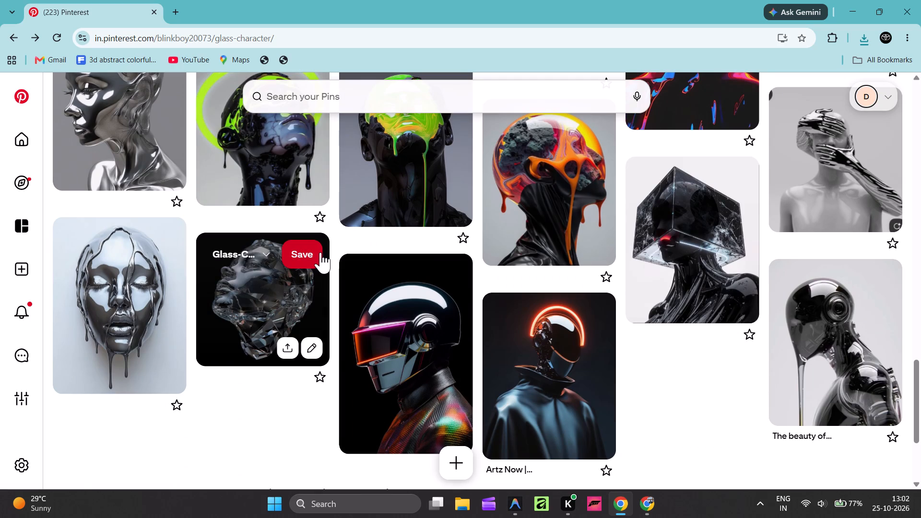
Open the Artz Now pin with the glowing orange halo helmet on the Glass-Character board and download its image.
click(531, 350)
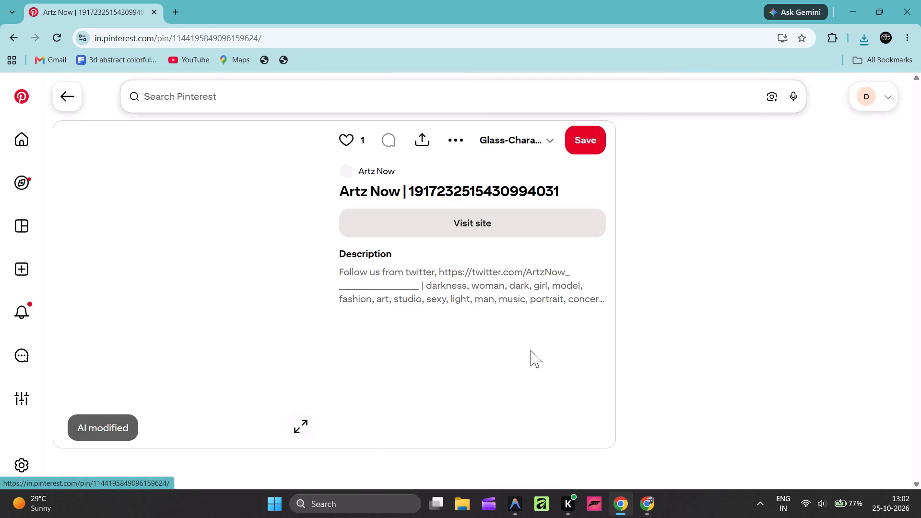
click(452, 143)
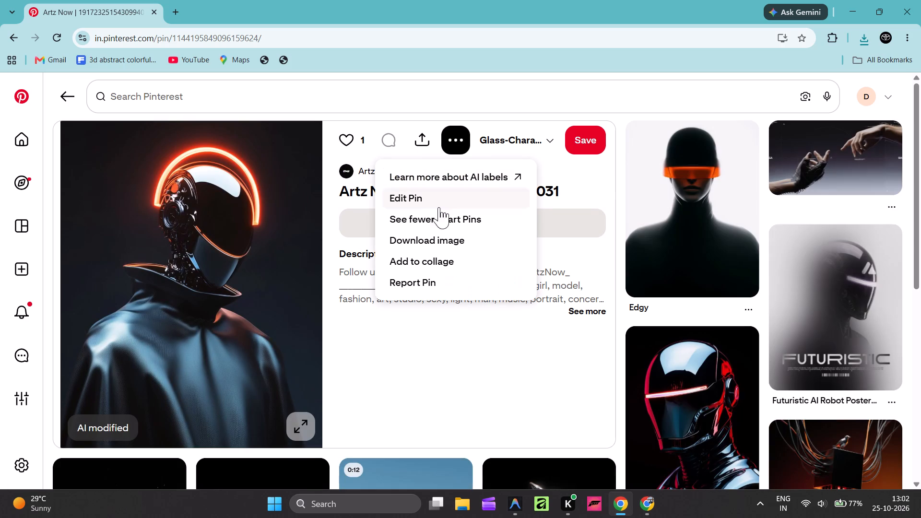
click(428, 240)
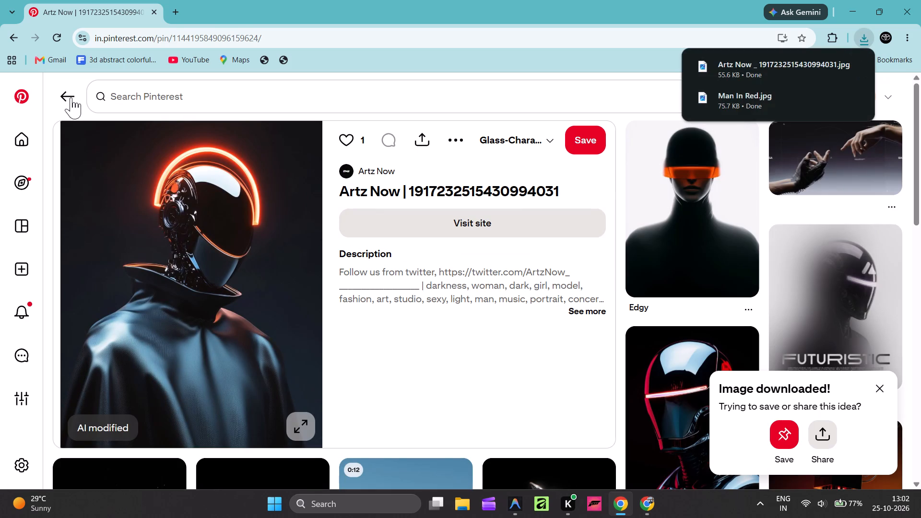
Go back to the Glass-Character board and look through its remaining pins and suggested ideas for further character images.
click(71, 97)
scroll(227, 297, down, 3)
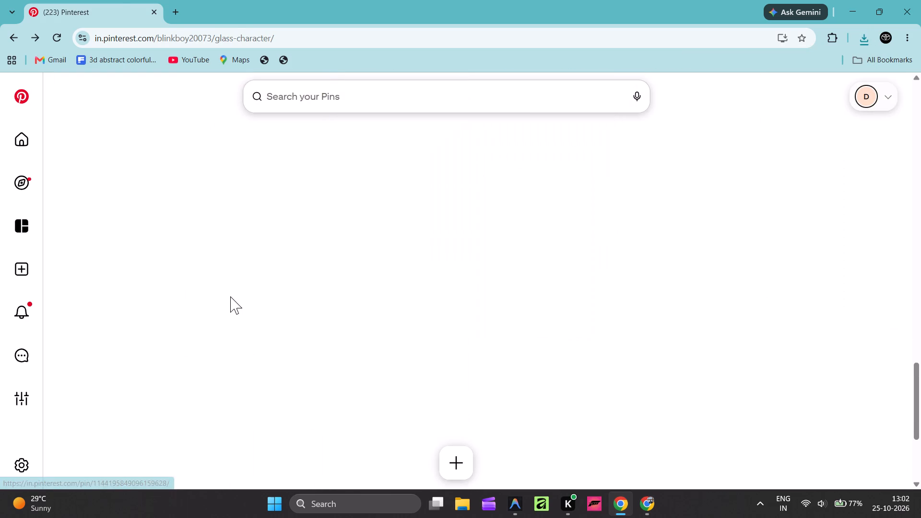
scroll(236, 292, down, 2)
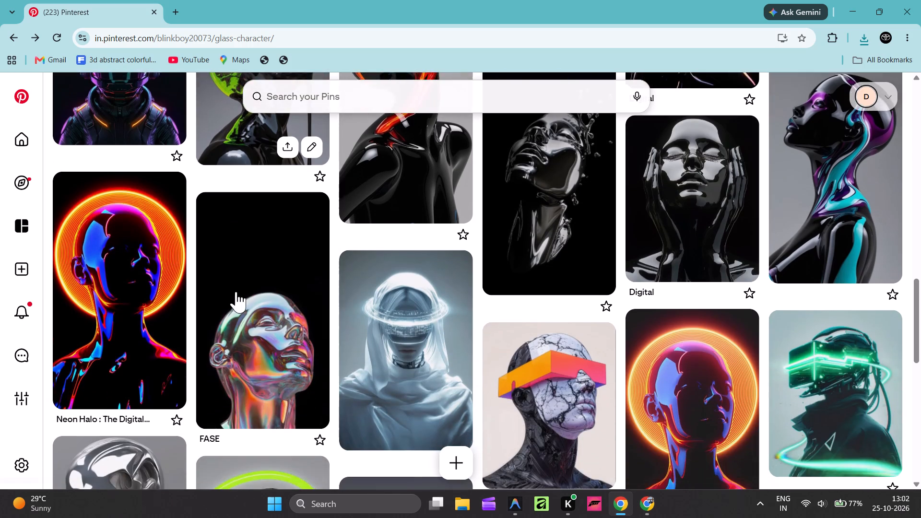
scroll(237, 291, down, 8)
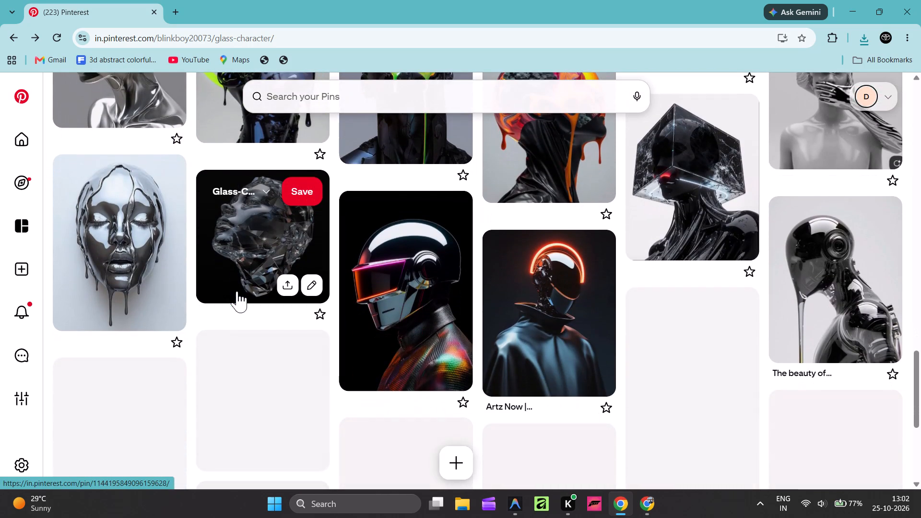
scroll(237, 291, down, 3)
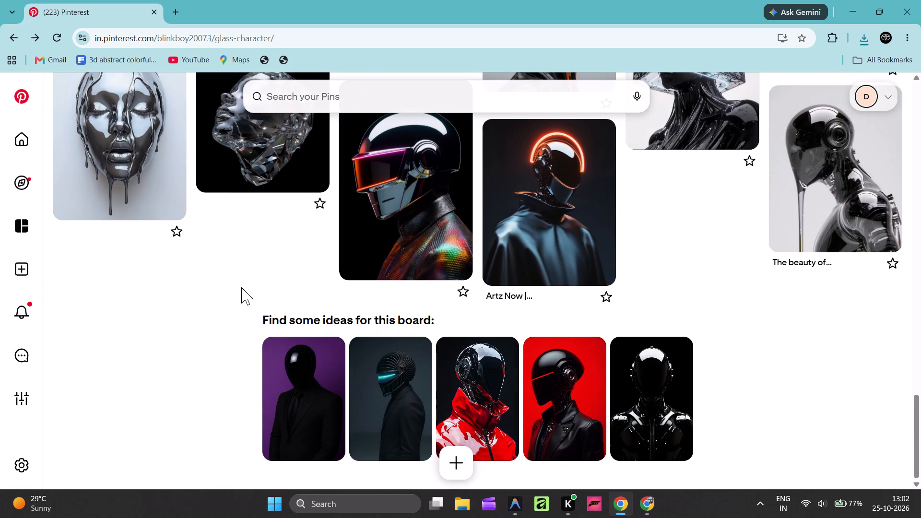
scroll(251, 280, down, 1)
scroll(251, 280, up, 1)
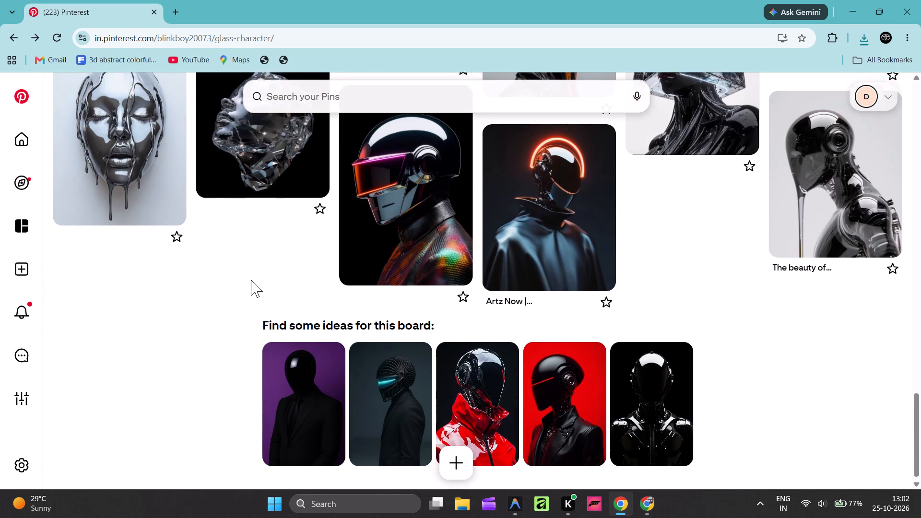
scroll(251, 280, down, 2)
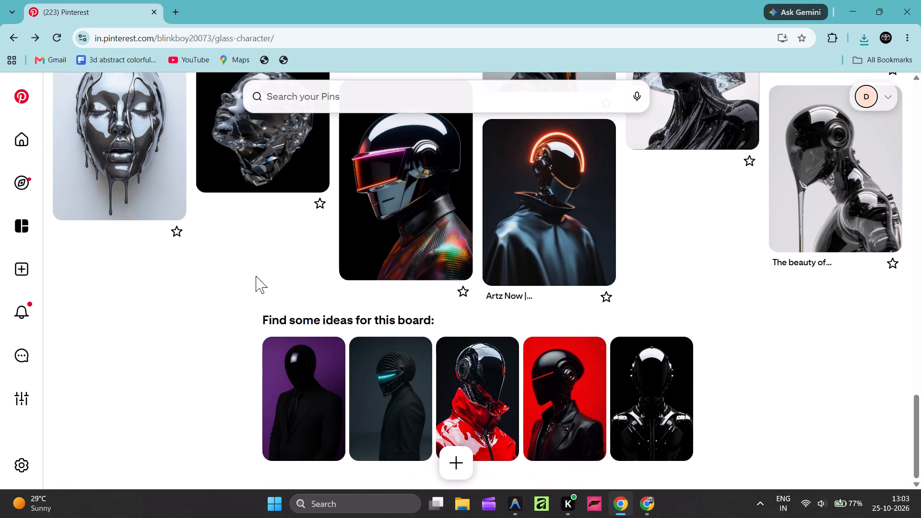
scroll(256, 276, up, 1)
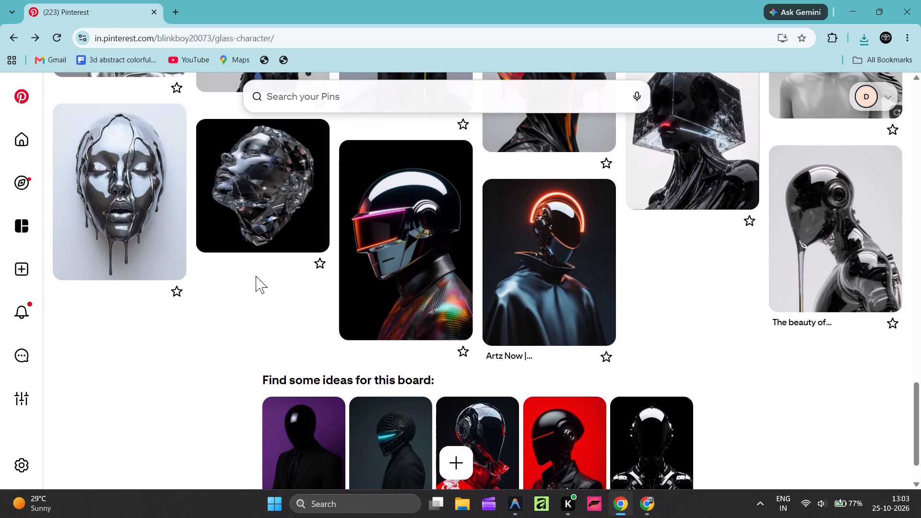
scroll(256, 276, up, 18)
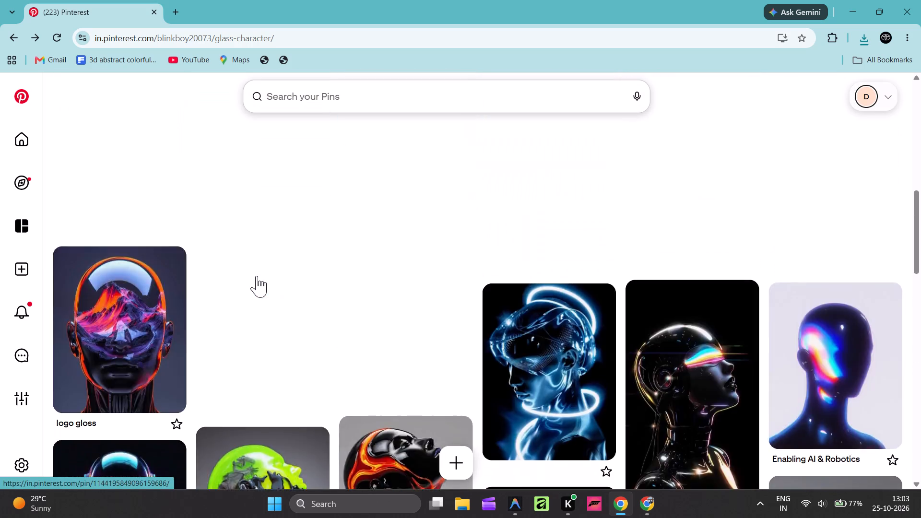
scroll(257, 276, up, 9)
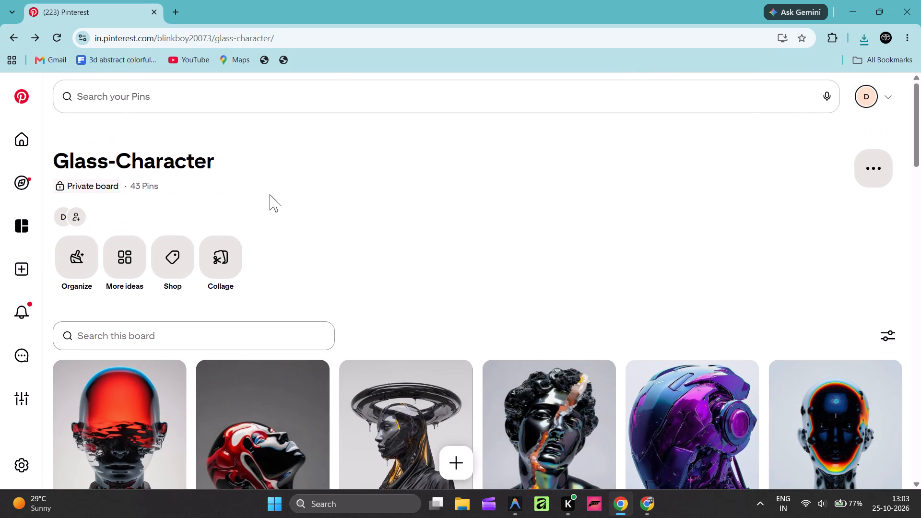
Switch to the Figma browser window, search for "bg remover" in a new tab and open the remove.bg site.
click(651, 509)
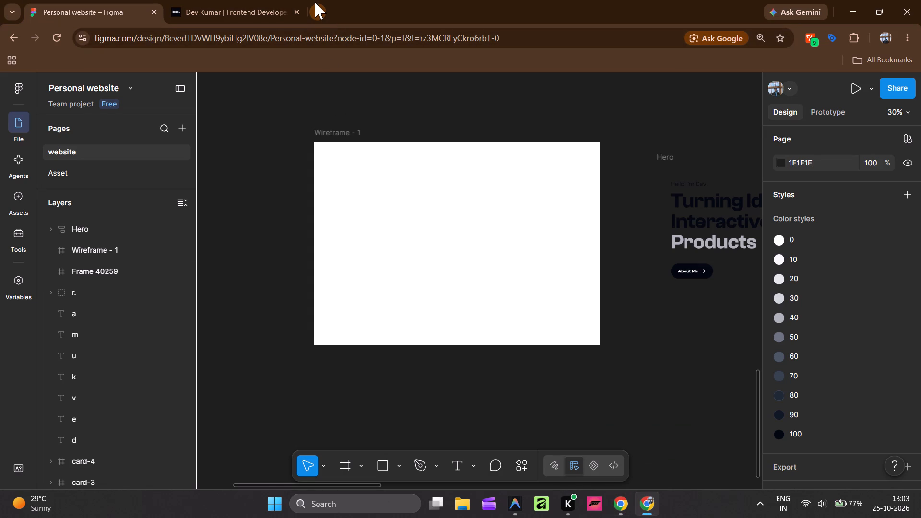
click(314, 9)
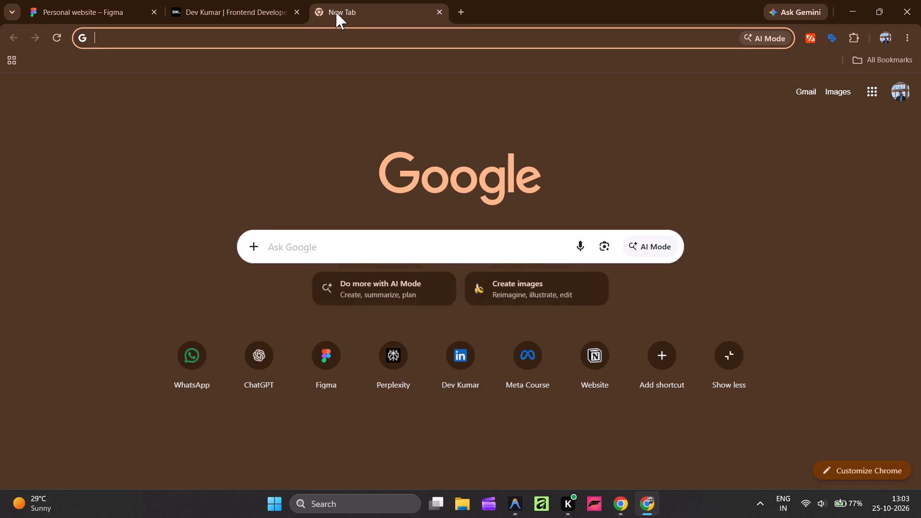
text(bg)
key(space)
text(remover)
key(Return)
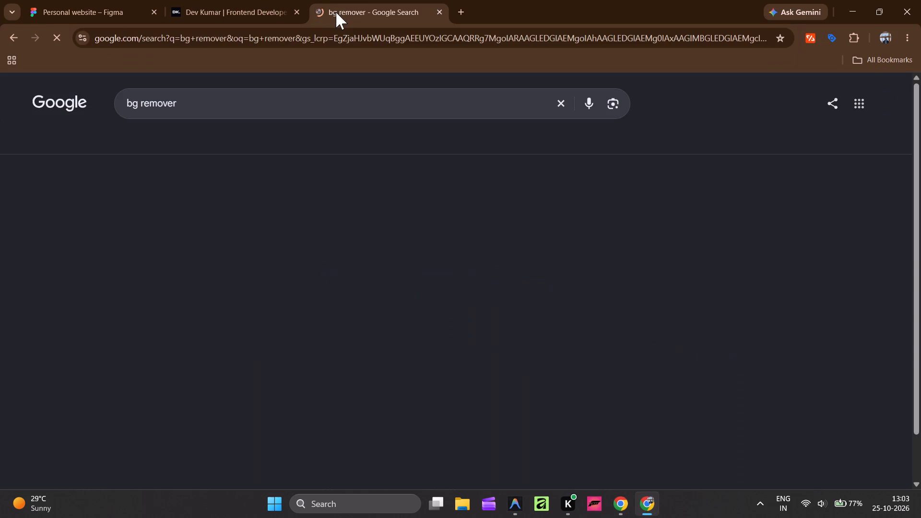
click(363, 201)
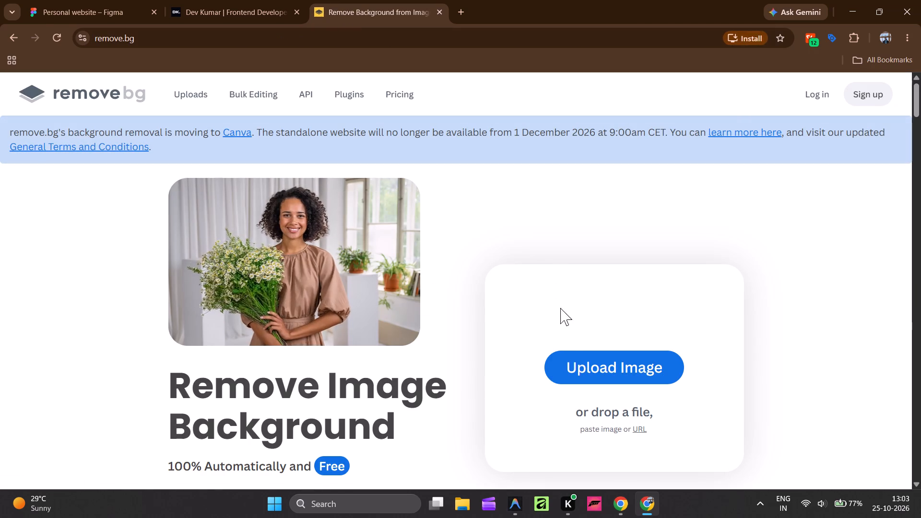
Upload the downloaded Artz Now image from the Downloads folder to remove.bg to strip its background.
click(461, 504)
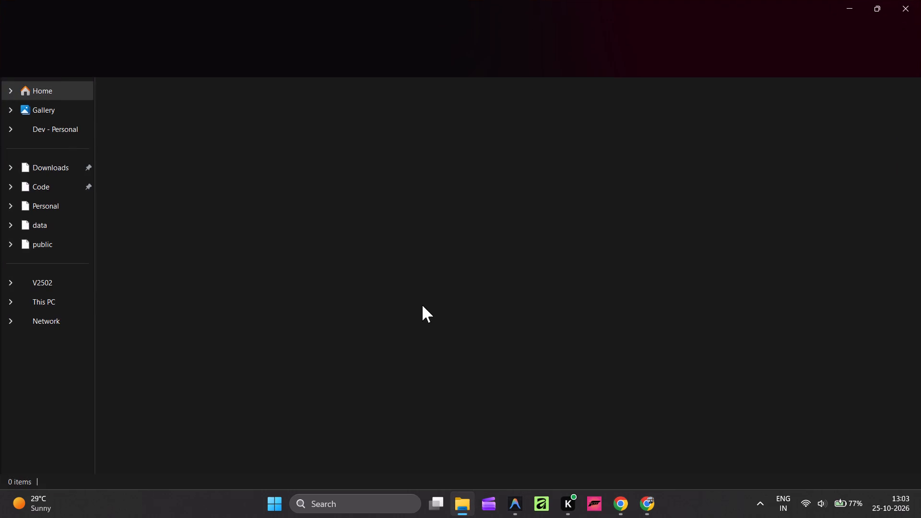
click(59, 164)
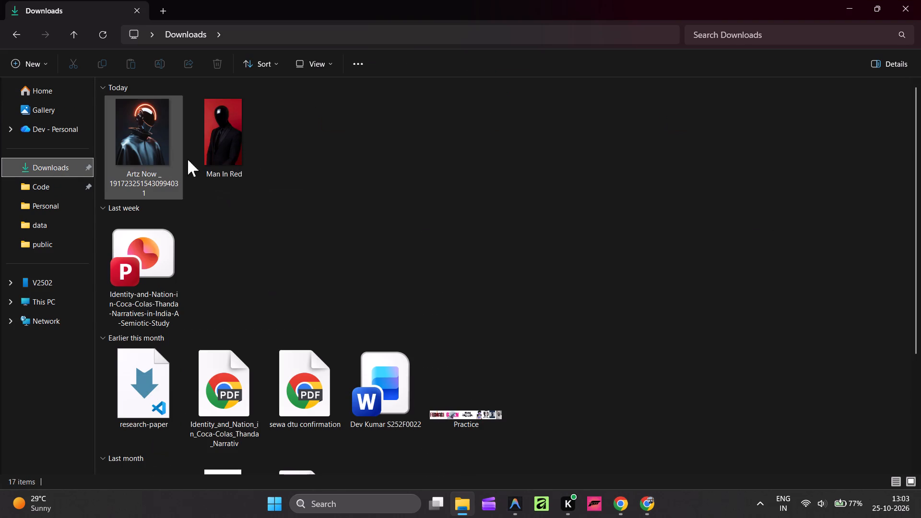
click(151, 141)
drag(146, 132, 152, 144)
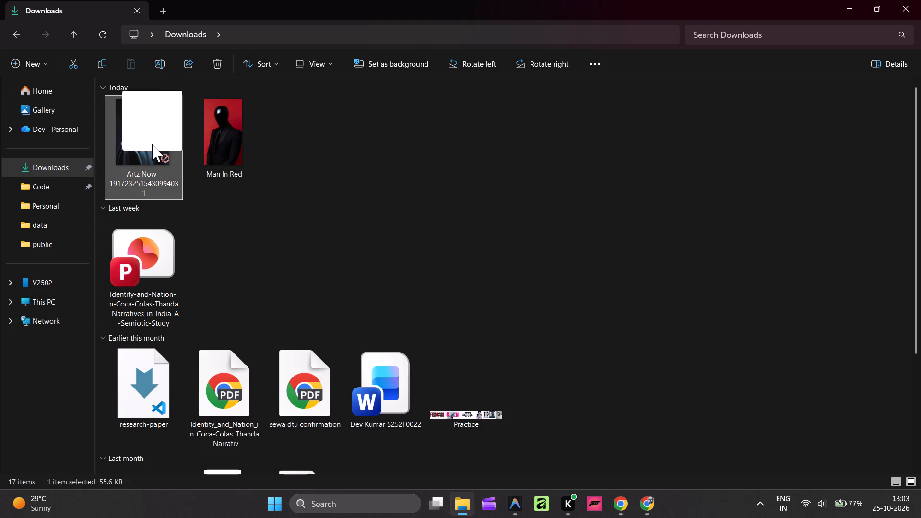
drag(152, 144, 539, 277)
key(alt+Tab)
scroll(549, 238, down, 3)
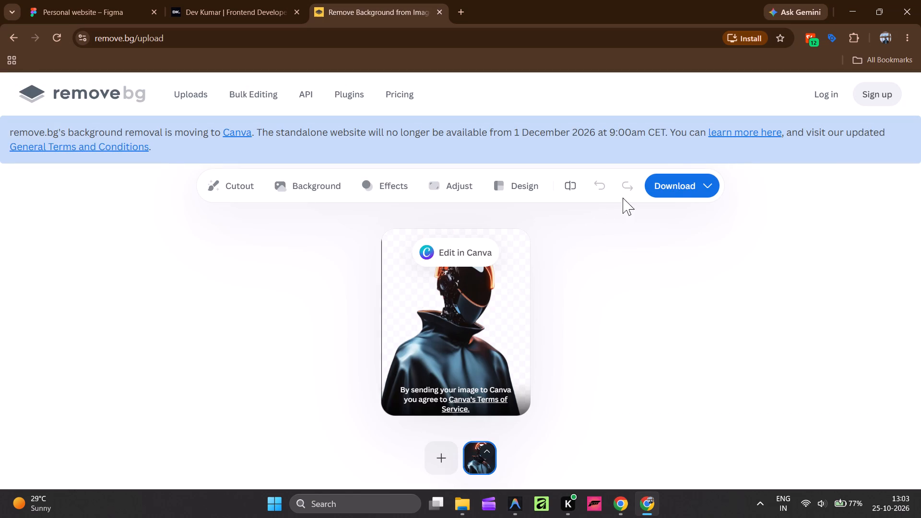
Download the free 447 x 559 preview version of the background-free character image.
click(694, 184)
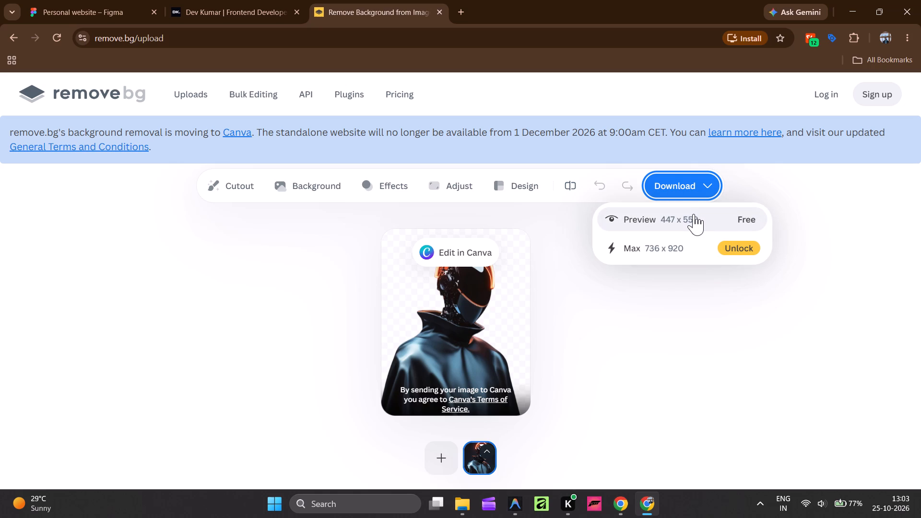
click(687, 216)
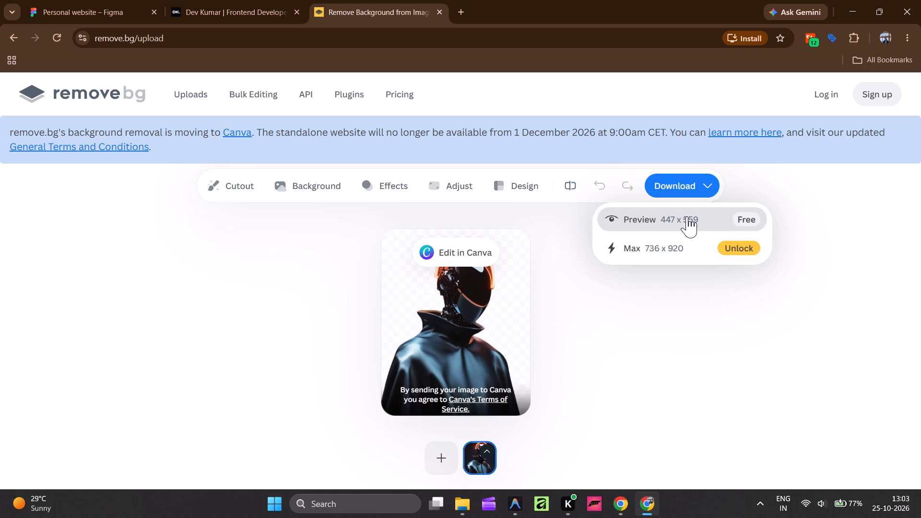
Return to the Personal website file in Figma and place the downloaded removebg-preview PNG inside Wireframe - 1.
click(217, 15)
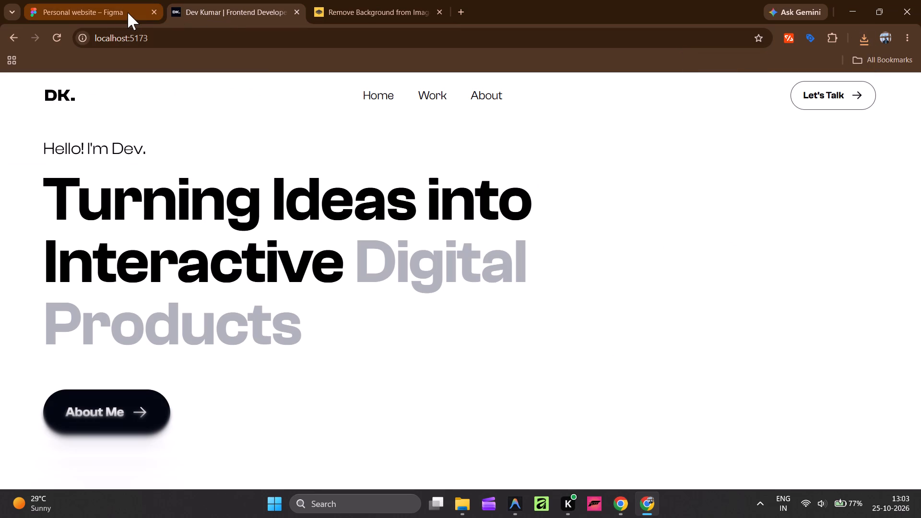
click(128, 12)
click(862, 30)
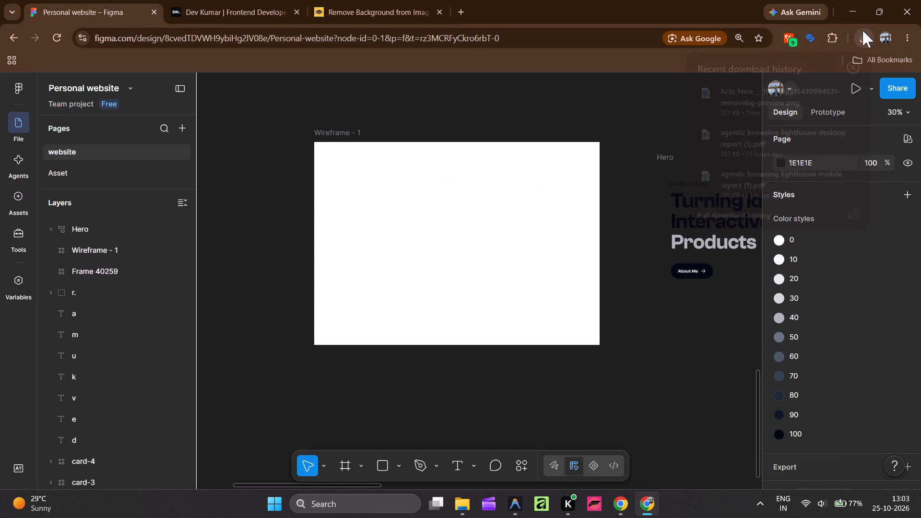
drag(790, 94, 489, 183)
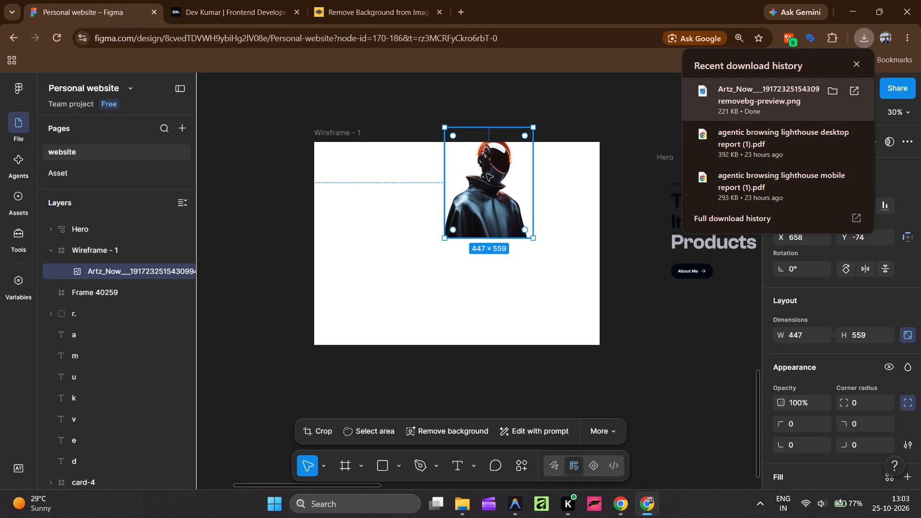
Move the character image into the middle of Wireframe - 1 and scale it proportionally to about 736 × 921.
drag(486, 174, 448, 233)
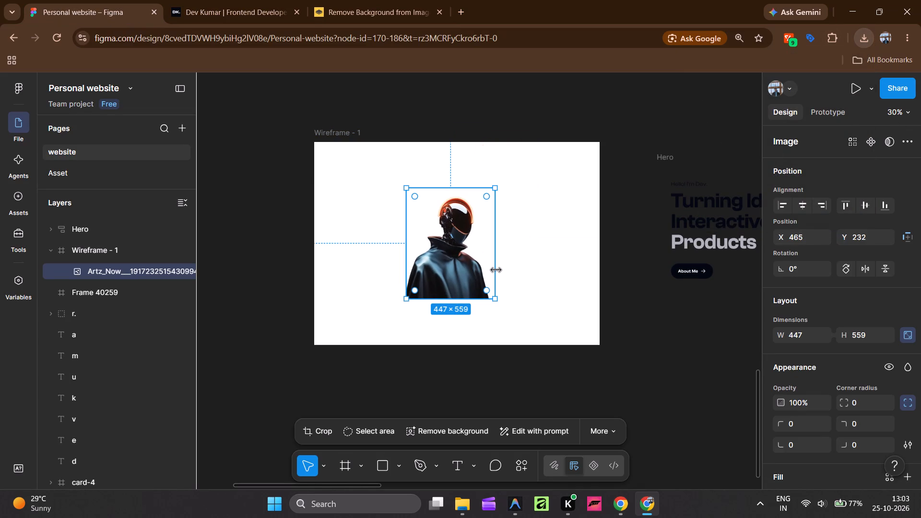
shift+drag(496, 270, 558, 275)
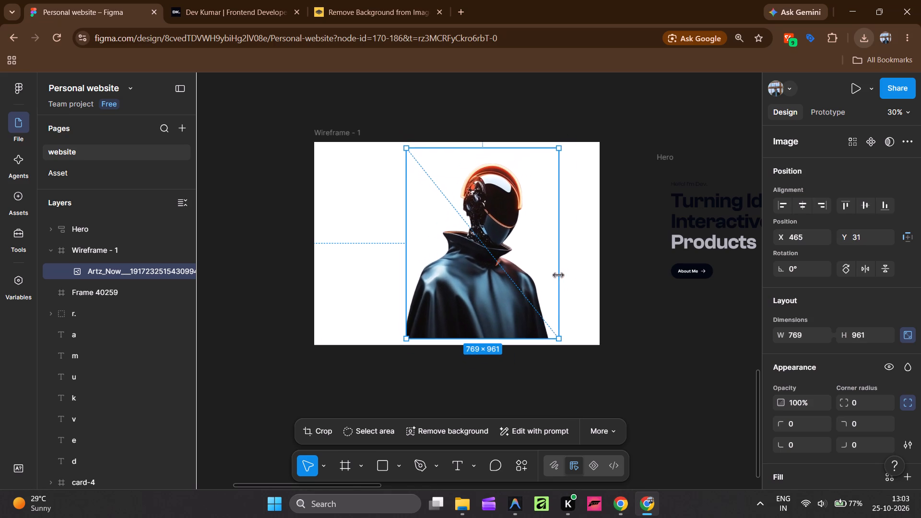
shift+drag(558, 275, 552, 276)
Position the character image flush with the bottom edge of Wireframe - 1 and centre it horizontally, at X 352, Y 103.
drag(513, 274, 498, 283)
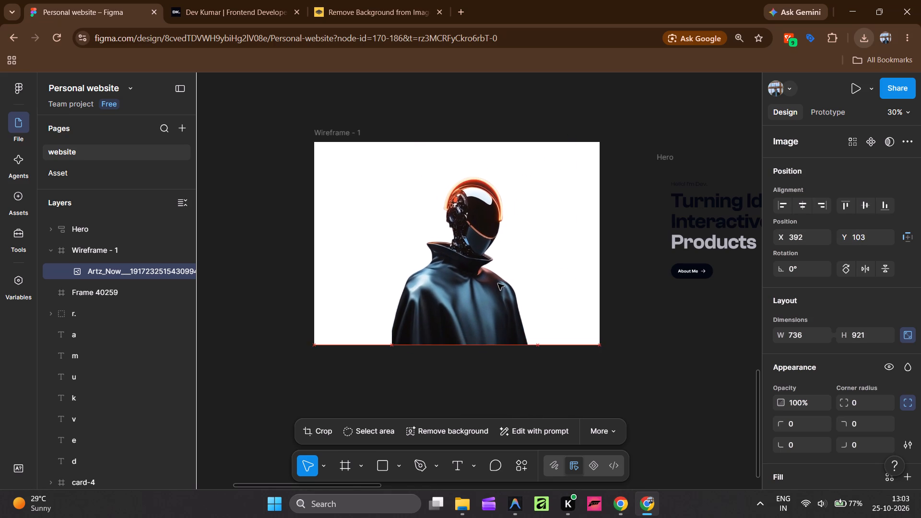
drag(498, 283, 484, 287)
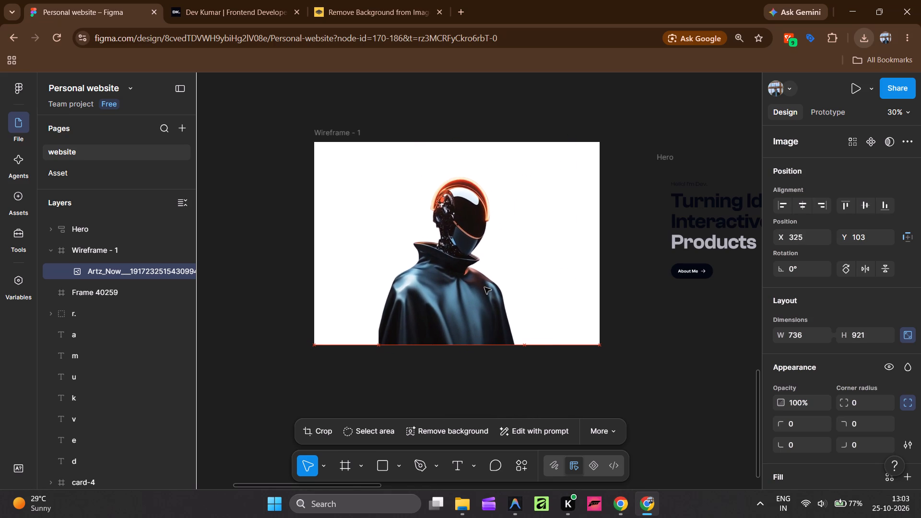
drag(484, 287, 487, 288)
click(801, 210)
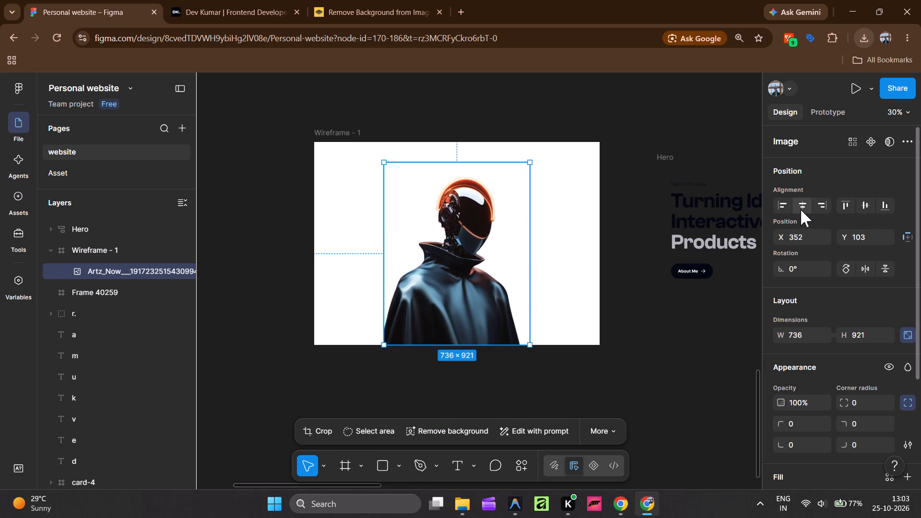
click(643, 375)
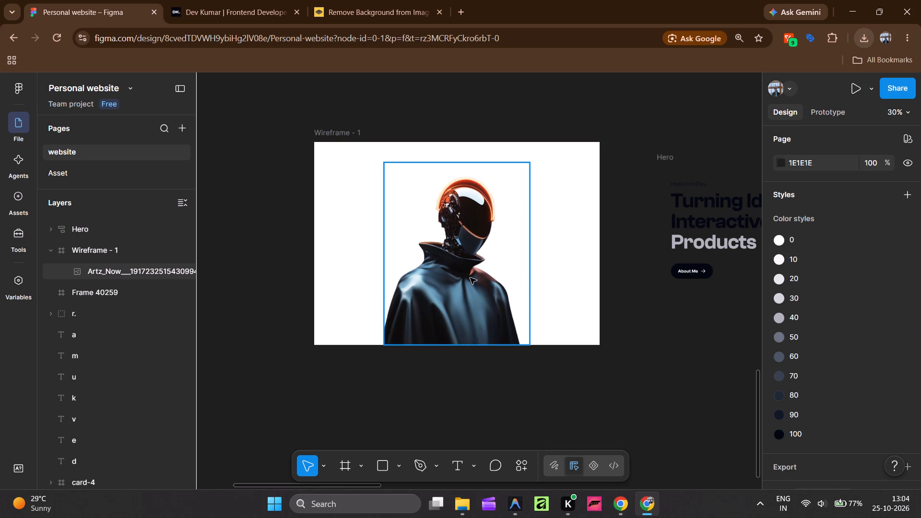
click(472, 311)
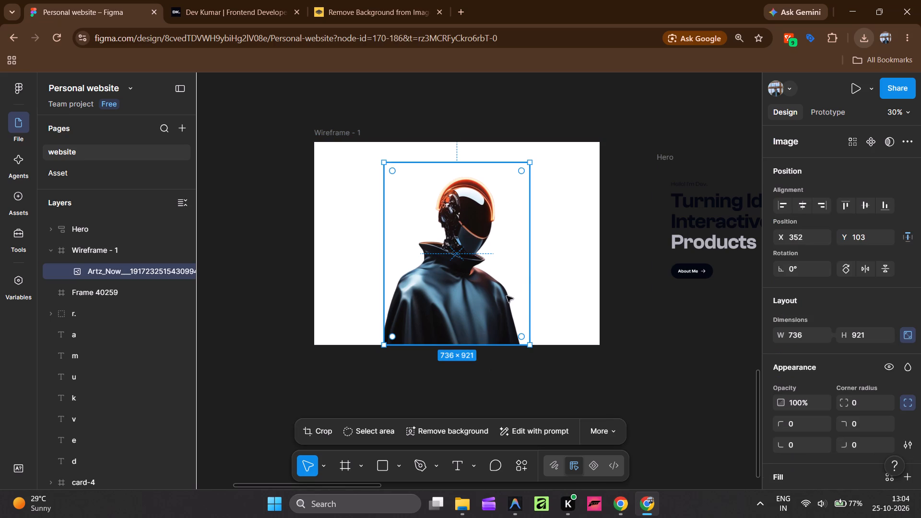
click(586, 376)
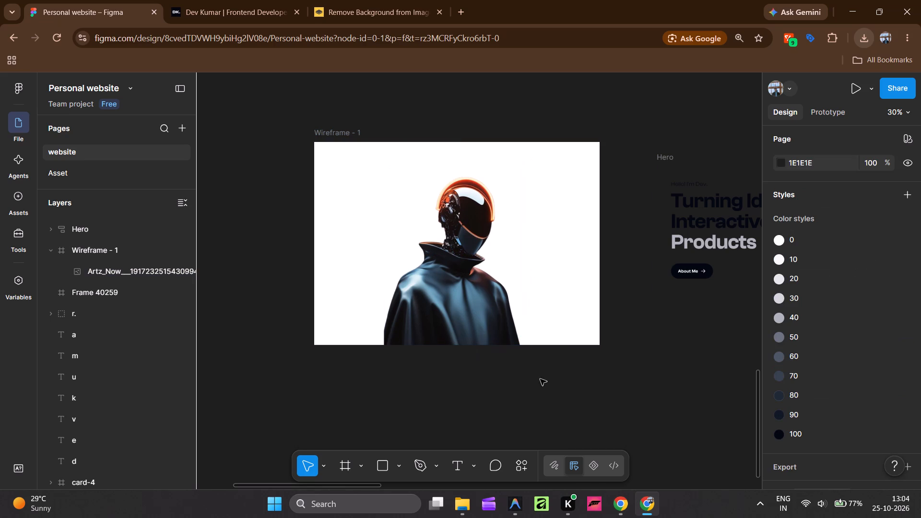
Change the background fill of the Wireframe - 1 frame to light grey F0F0F0.
ctrl+scroll(532, 312, down, 2)
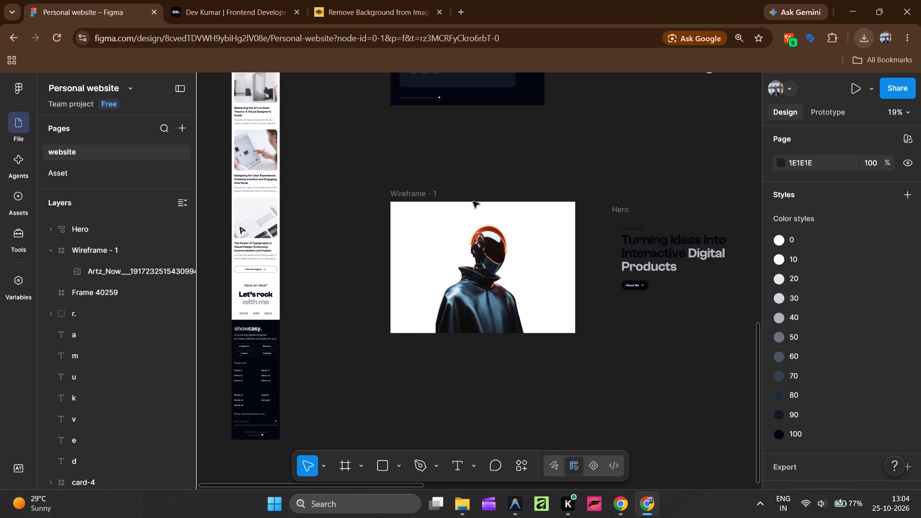
click(415, 195)
scroll(896, 365, down, 2)
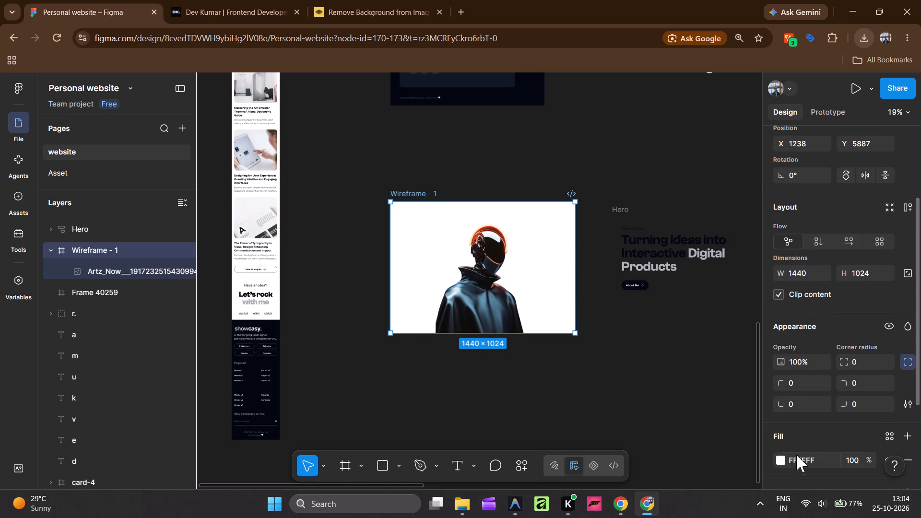
click(779, 462)
drag(614, 207, 612, 218)
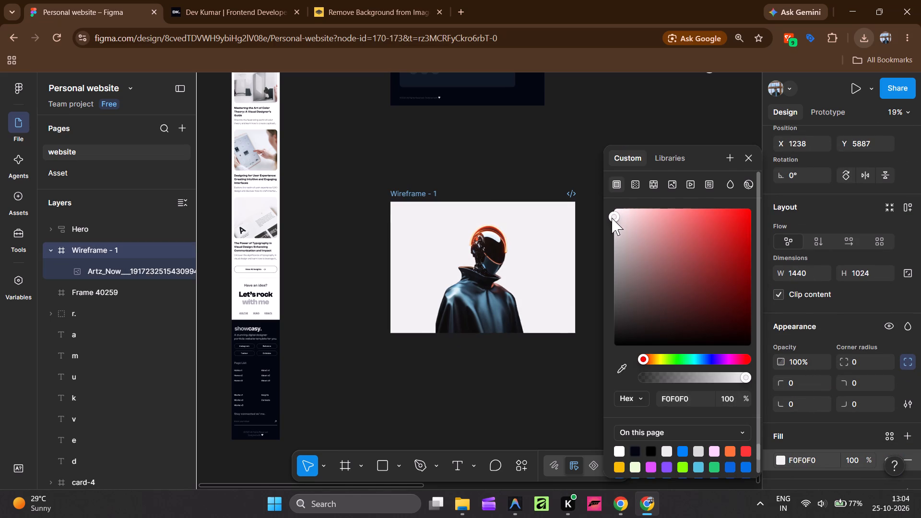
drag(612, 218, 609, 218)
click(553, 424)
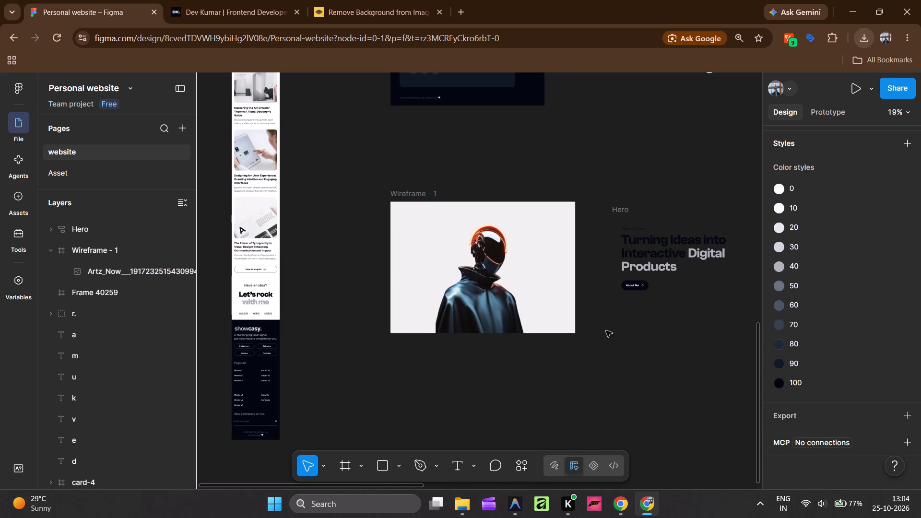
Copy the "Turning Ideas into Interactive Digital Products" heading from Hero into Wireframe - 1 and move it down, slightly inset from the frame's left edge.
ctrl+scroll(592, 340, up, 3)
scroll(600, 311, down, 1)
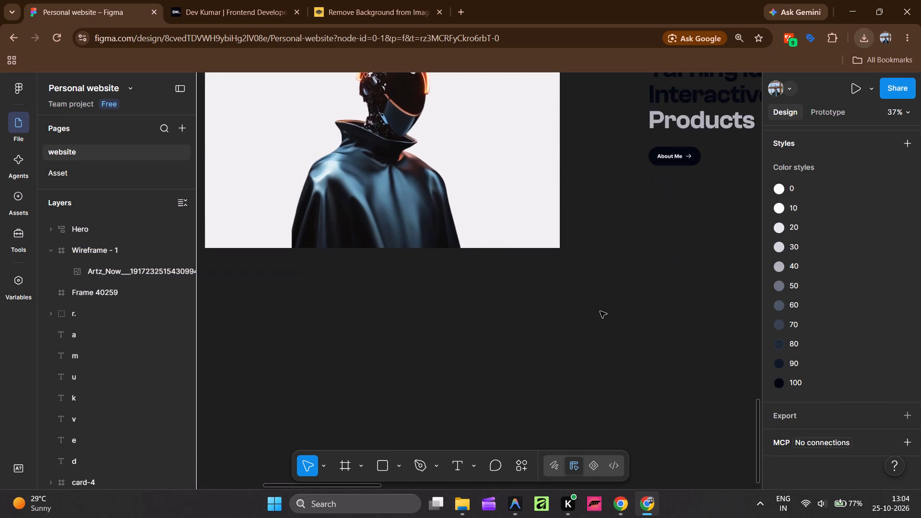
scroll(600, 311, up, 2)
ctrl+scroll(635, 281, down, 3)
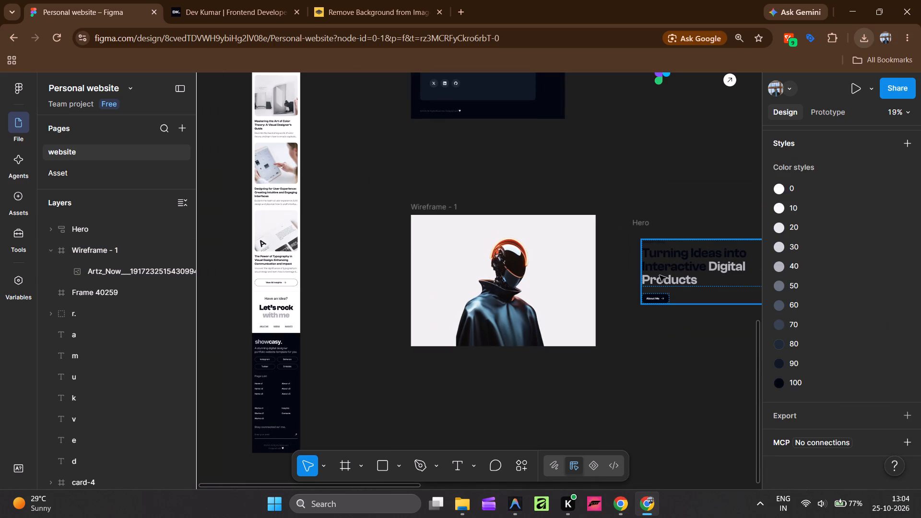
ctrl+click(665, 272)
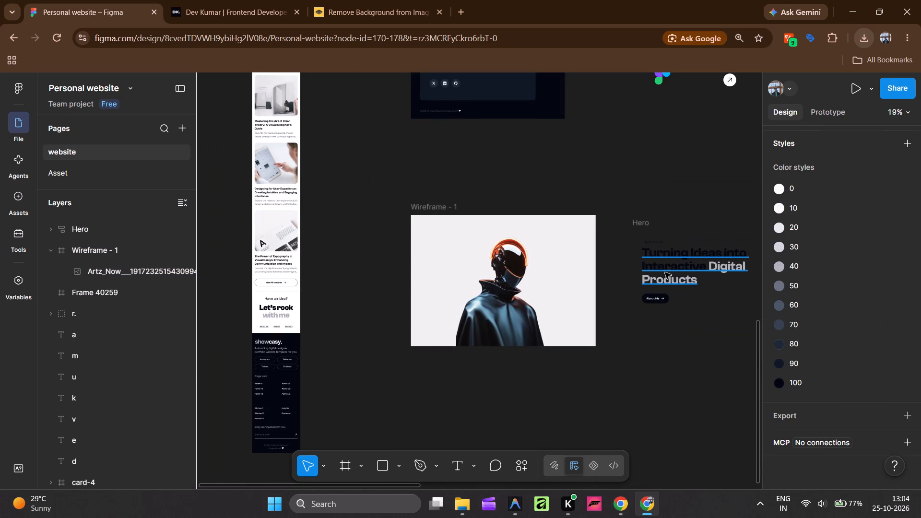
key(ctrl+c)
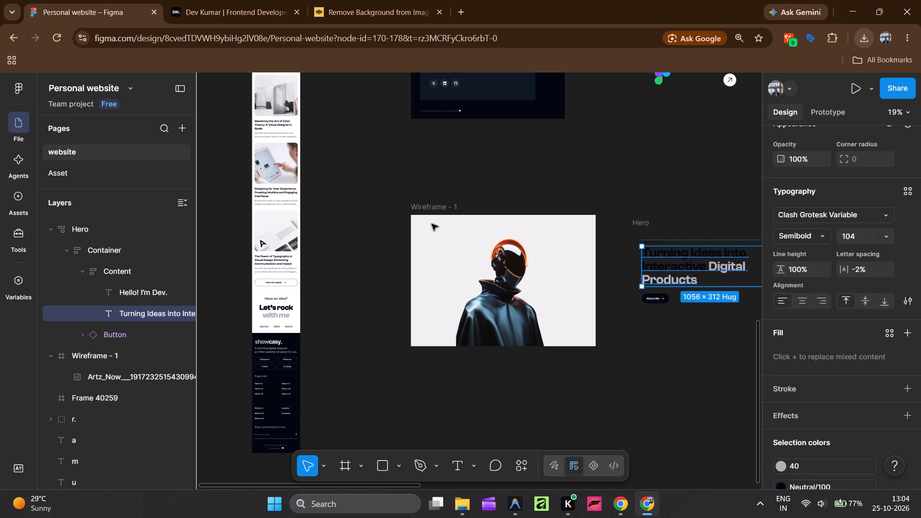
click(436, 204)
key(ctrl+v)
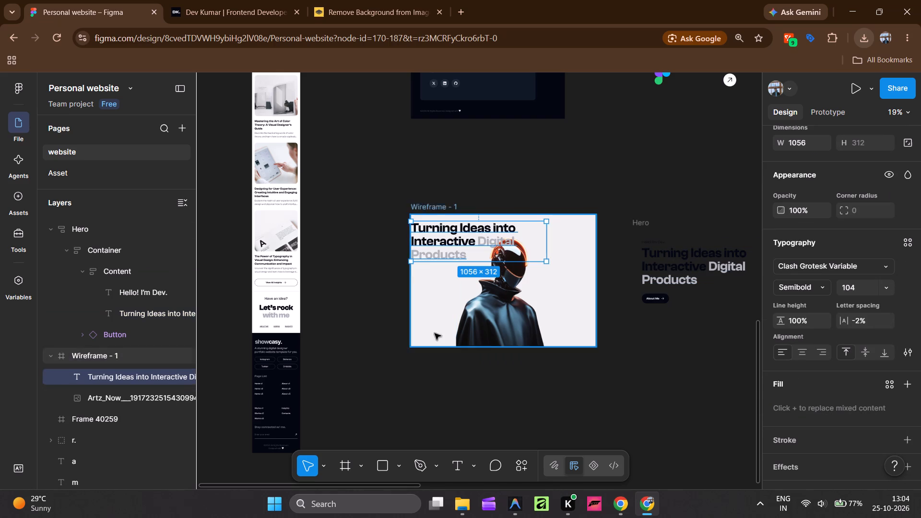
ctrl+scroll(439, 328, up, 4)
scroll(493, 253, up, 1)
drag(449, 202, 456, 245)
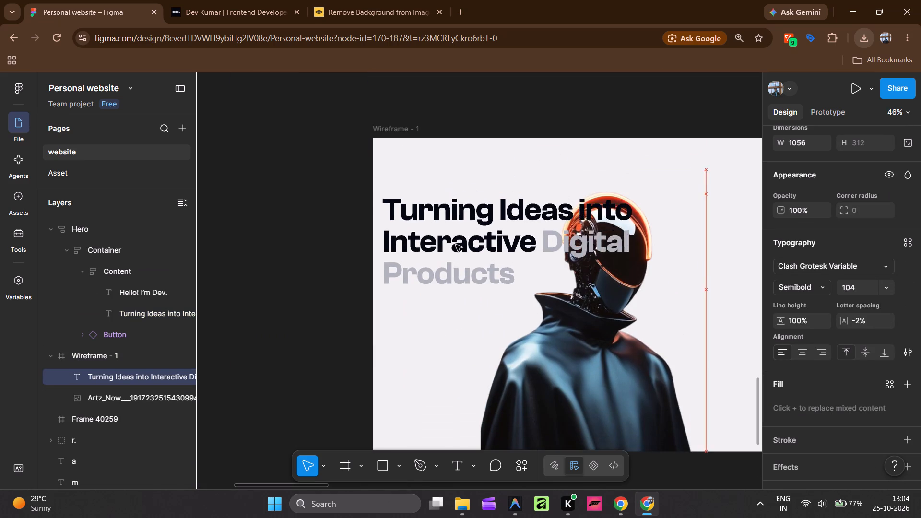
drag(456, 245, 463, 250)
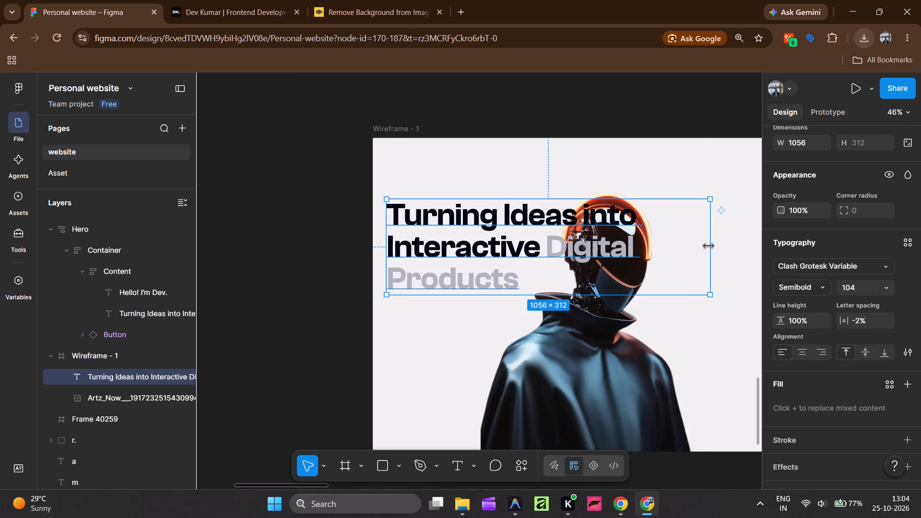
Set the copied heading's font size to 64 and narrow its text box to 510 wide.
shift+drag(709, 246, 614, 246)
key(ctrl+z)
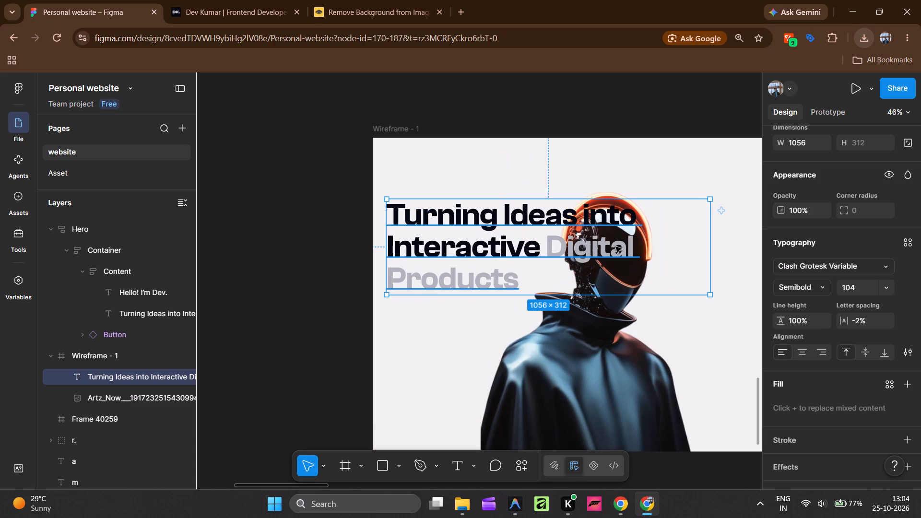
click(888, 285)
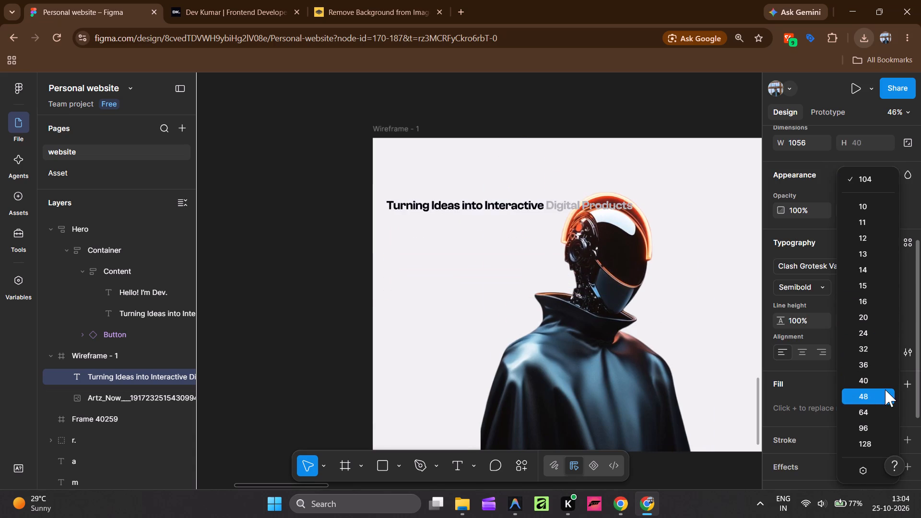
click(874, 411)
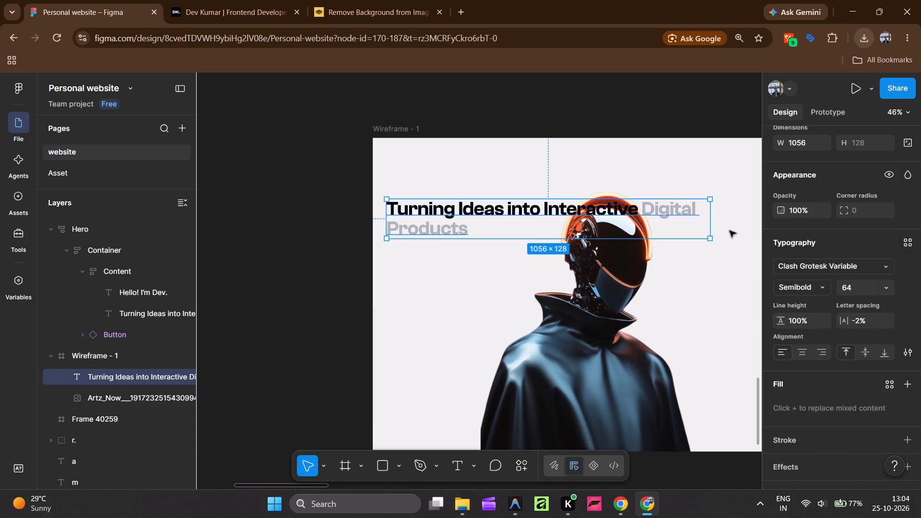
drag(710, 226, 607, 220)
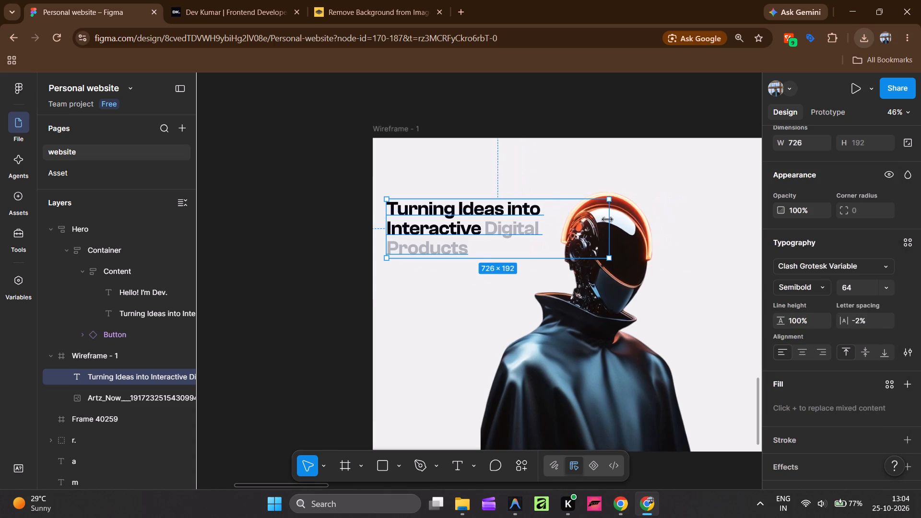
drag(607, 220, 543, 219)
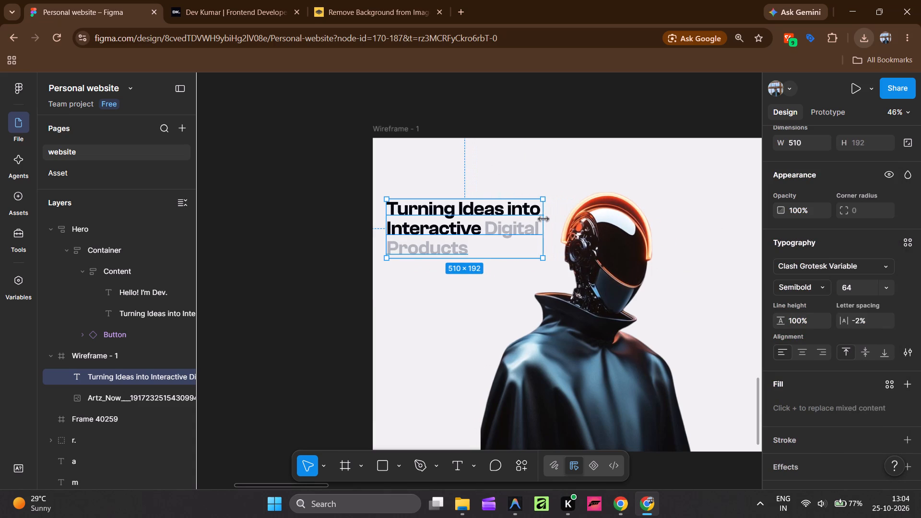
Reposition the heading slightly higher in Wireframe - 1, left of the character's helmet and close to the frame's left edge.
click(299, 230)
ctrl+scroll(308, 226, down, 2)
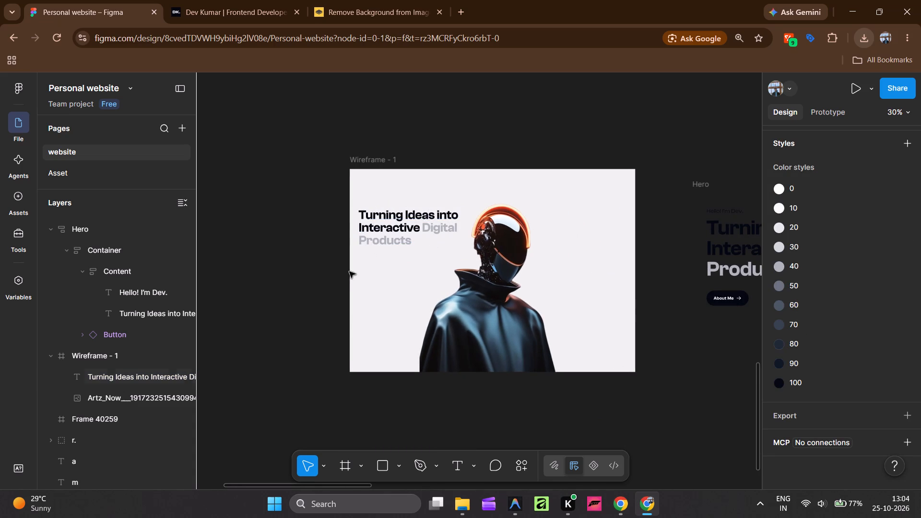
scroll(290, 265, down, 1)
drag(398, 146, 403, 149)
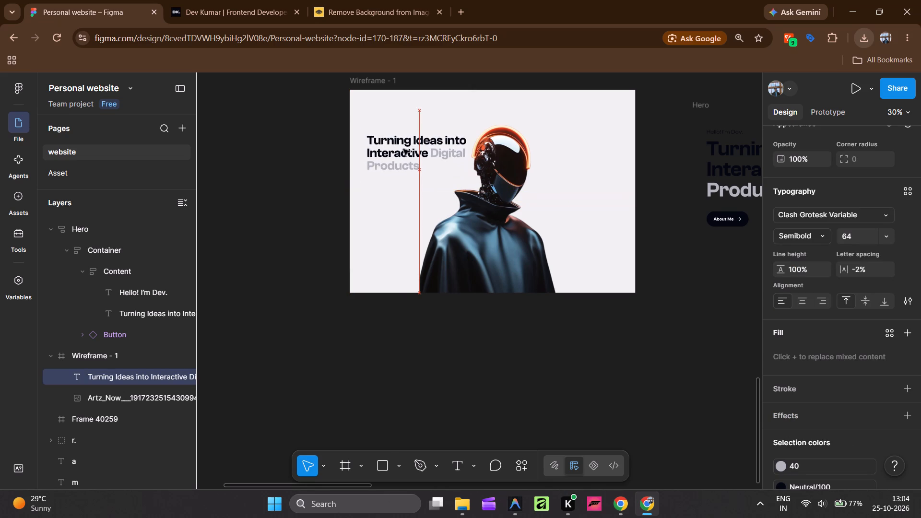
drag(403, 149, 397, 141)
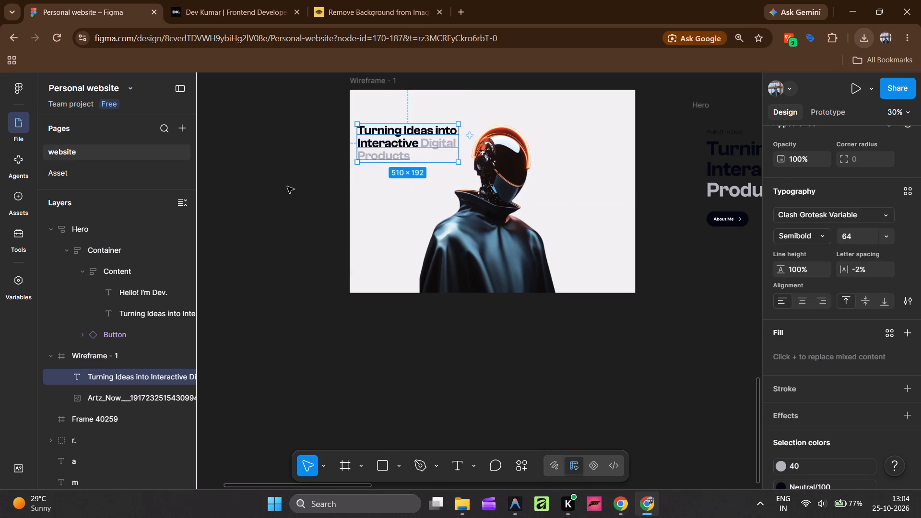
click(274, 189)
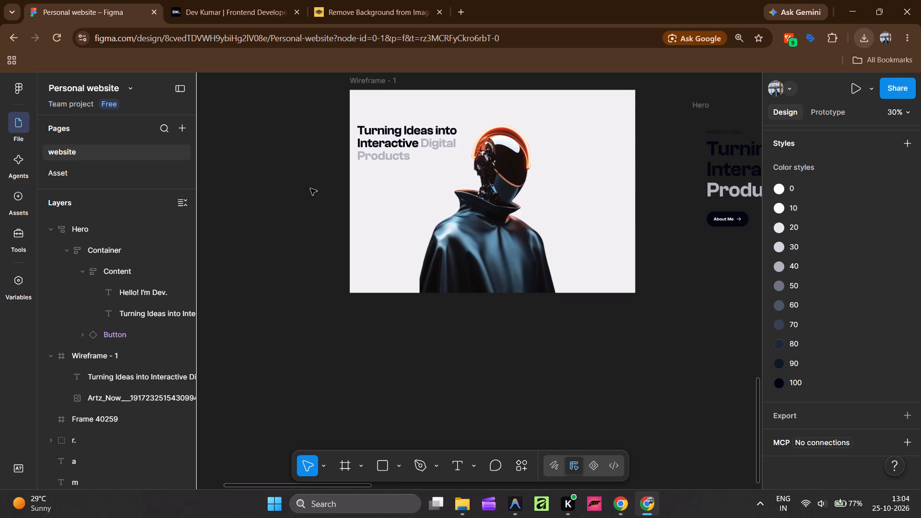
Copy the About Me button from the Hero section and paste it on the empty canvas below Wireframe - 1.
double_click(730, 214)
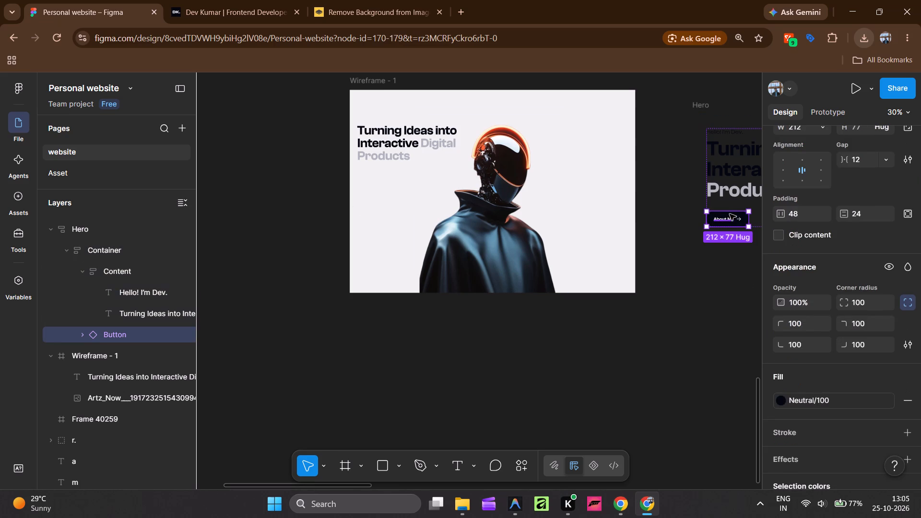
key(ctrl+c)
right_click(525, 360)
click(561, 313)
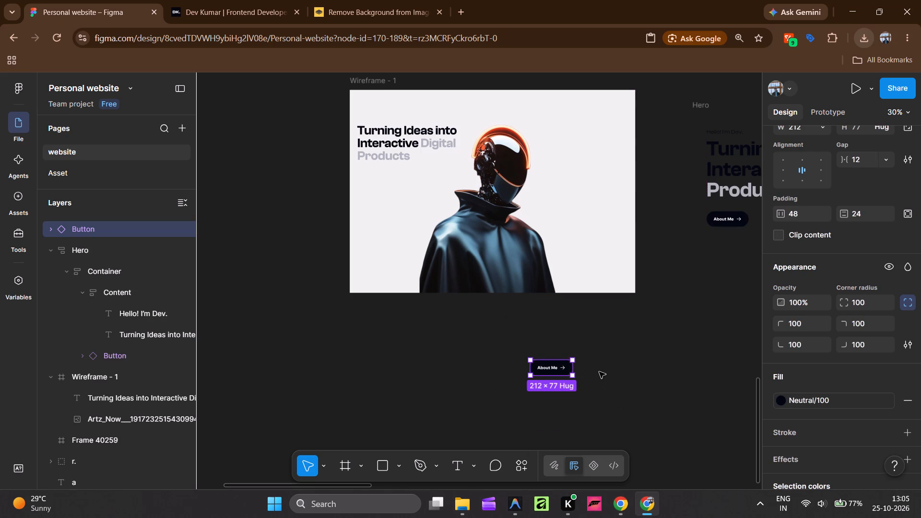
Duplicate the pasted About Me button directly below itself, leaving a gap between the two.
ctrl+scroll(599, 371, down, 2)
ctrl+scroll(598, 368, up, 7)
scroll(573, 290, down, 2)
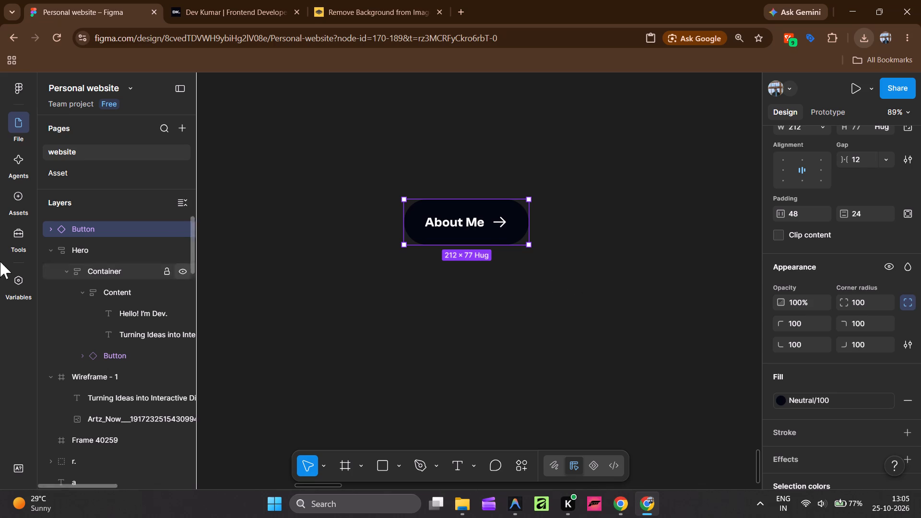
click(50, 225)
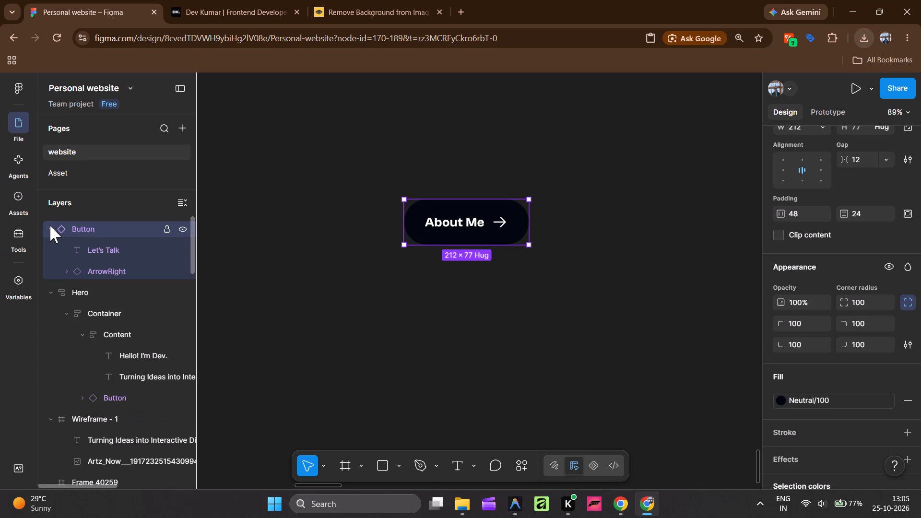
click(50, 225)
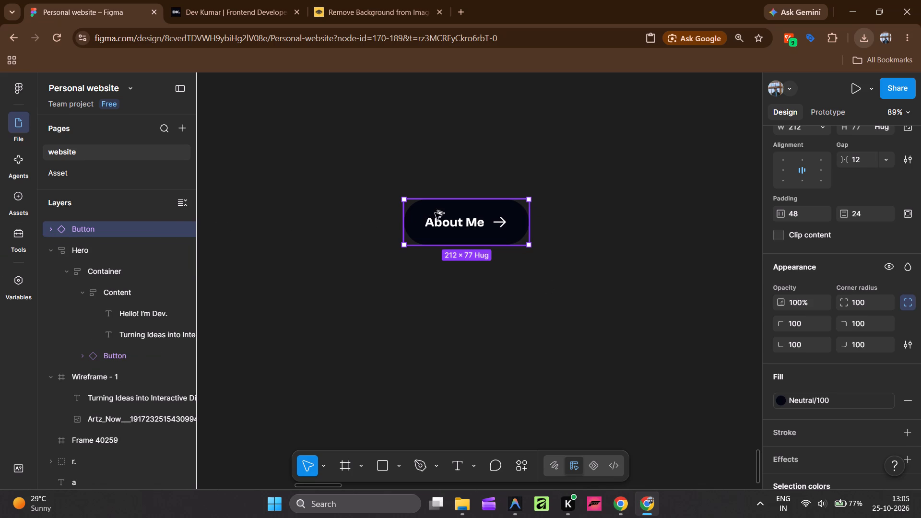
alt+shift+drag(418, 216, 403, 312)
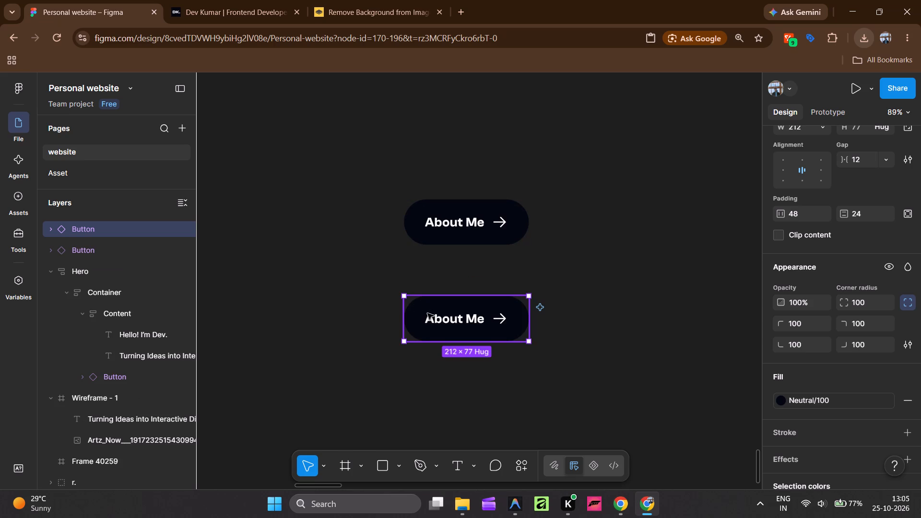
Detach the lower About Me button from its component instance.
right_click(427, 313)
scroll(452, 343, down, 1)
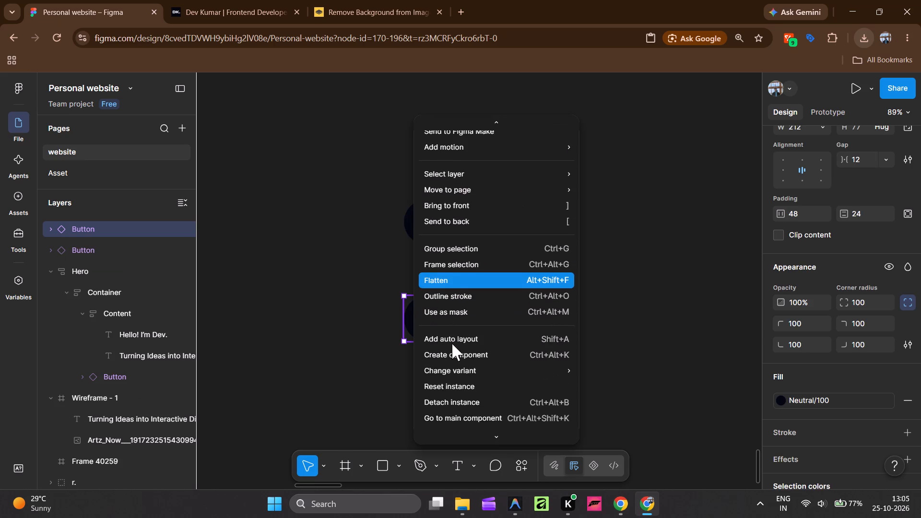
scroll(452, 343, down, 3)
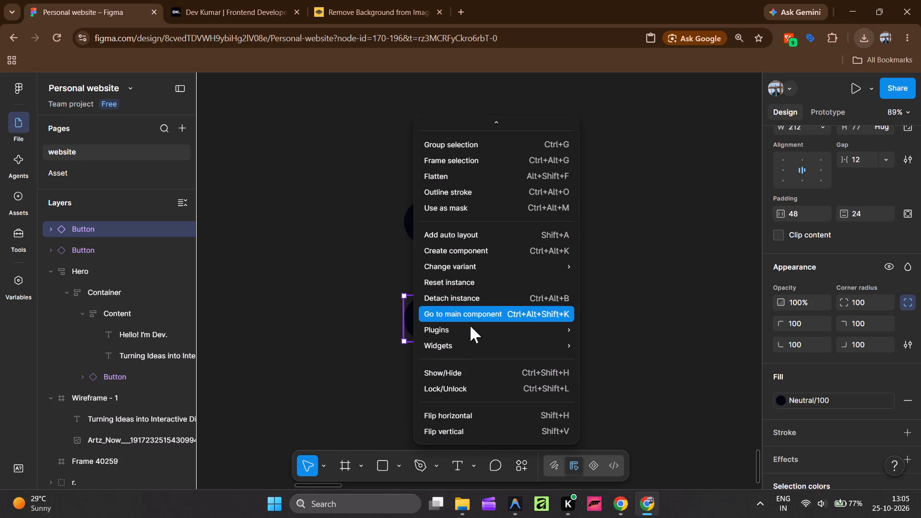
click(480, 300)
click(338, 346)
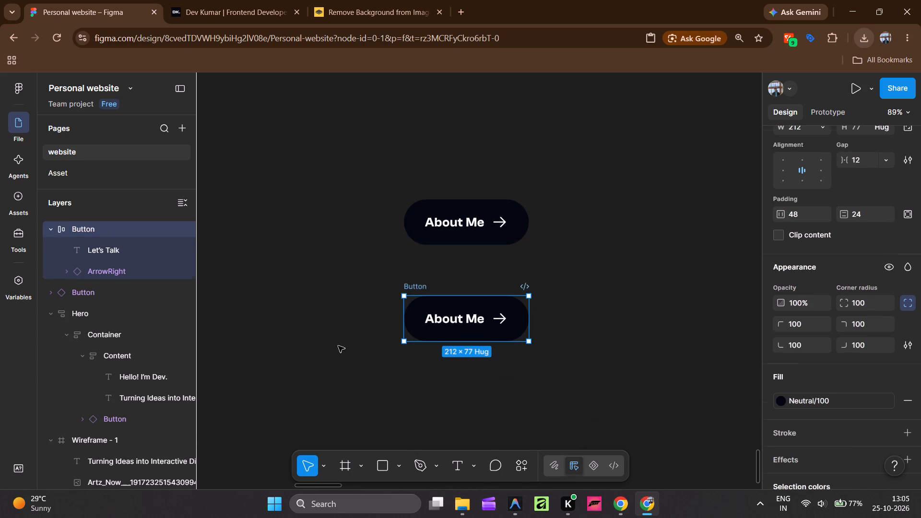
Duplicate the detached About Me button slightly below itself so the copy overlaps the original's lower half.
click(117, 271)
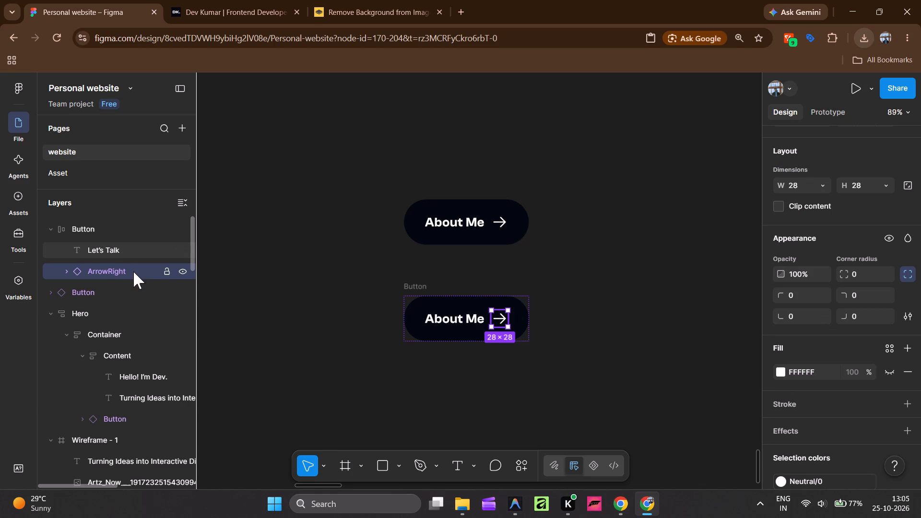
click(375, 311)
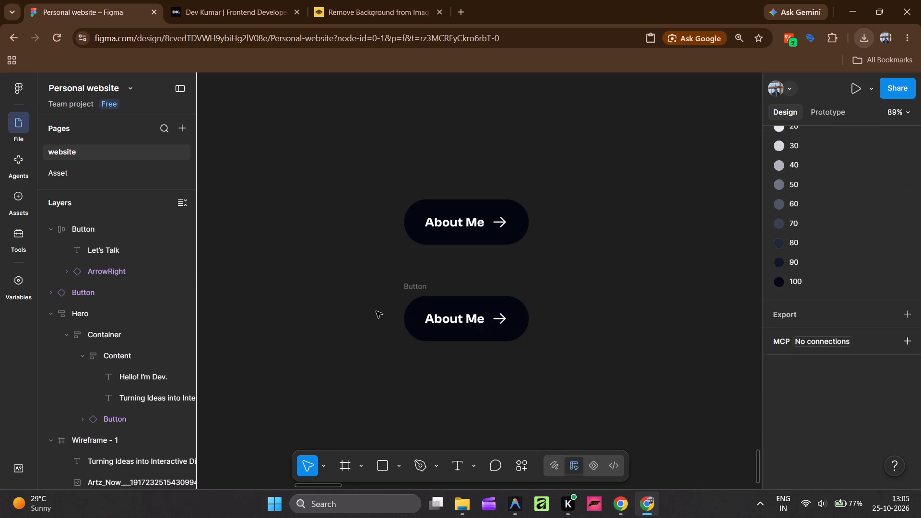
click(405, 292)
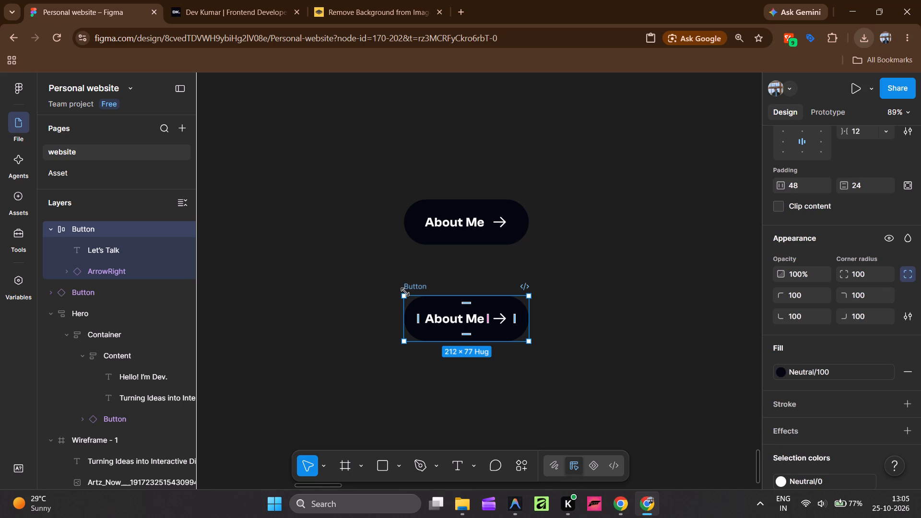
alt+shift+drag(415, 288, 416, 312)
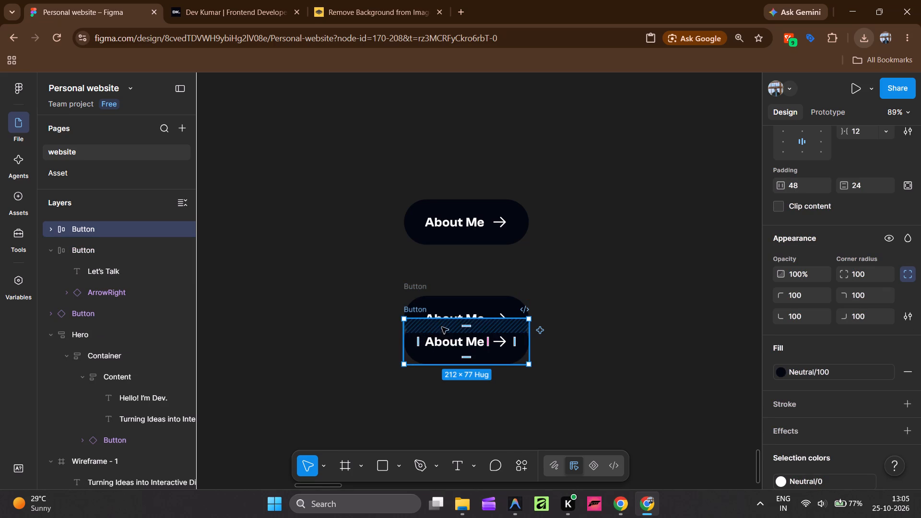
Delete the Let's Talk text layer and the ArrowRight icon from the new overlapping button copy.
click(67, 253)
click(49, 252)
click(49, 228)
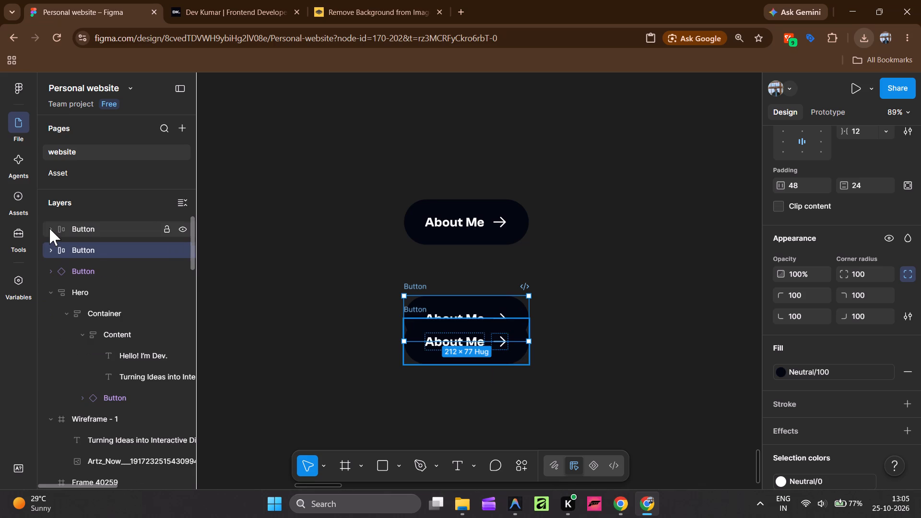
click(114, 249)
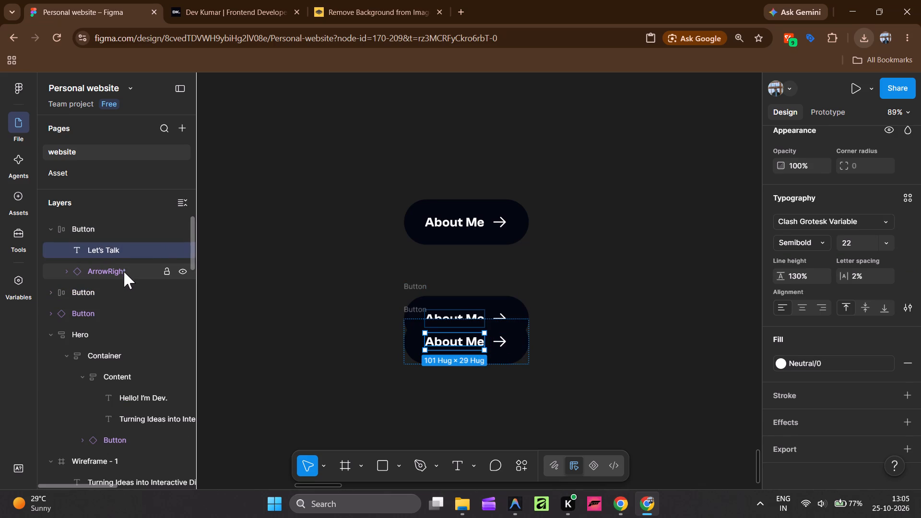
shift+click(124, 271)
key(Delete)
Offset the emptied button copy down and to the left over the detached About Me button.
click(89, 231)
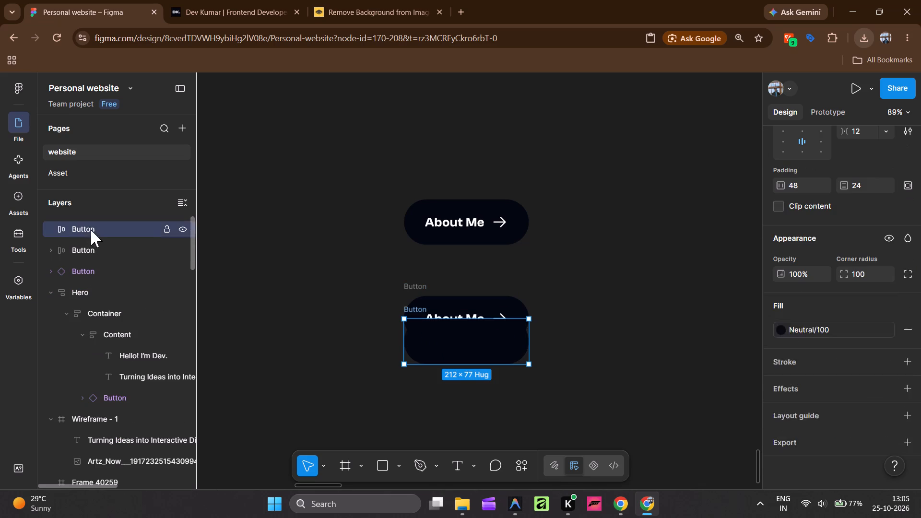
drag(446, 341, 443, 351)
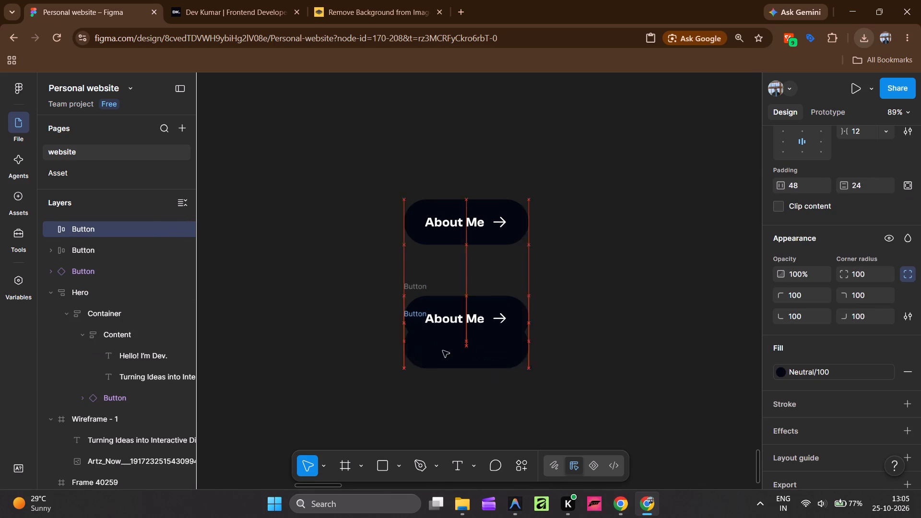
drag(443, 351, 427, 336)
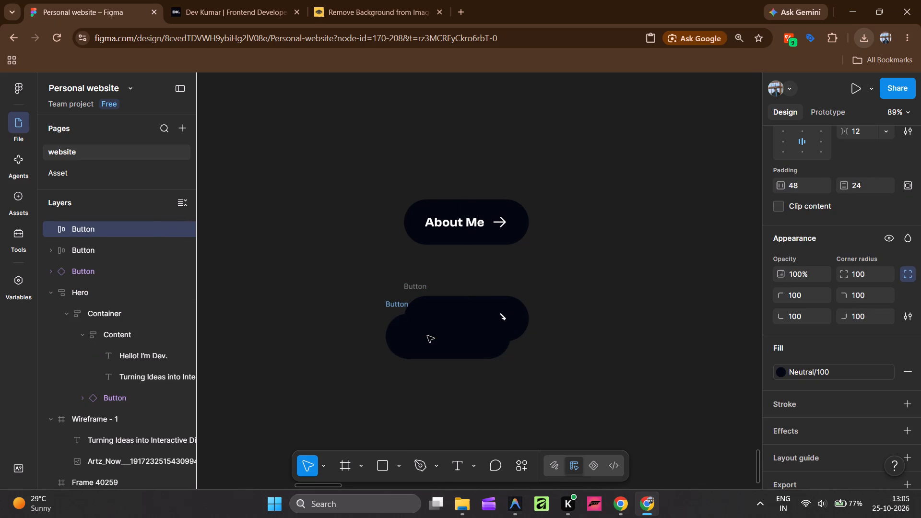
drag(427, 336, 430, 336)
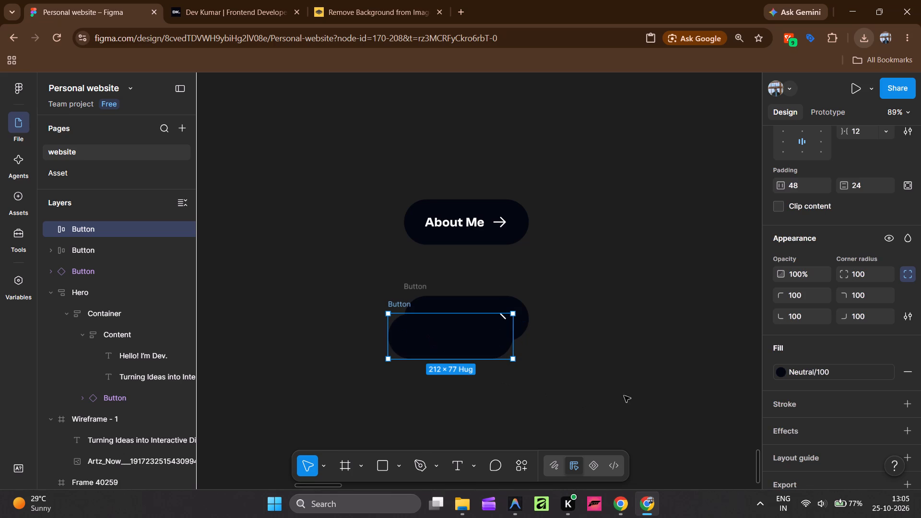
Detach the Neutral/100 colour style from the empty button's fill, keeping the fill visible.
click(897, 372)
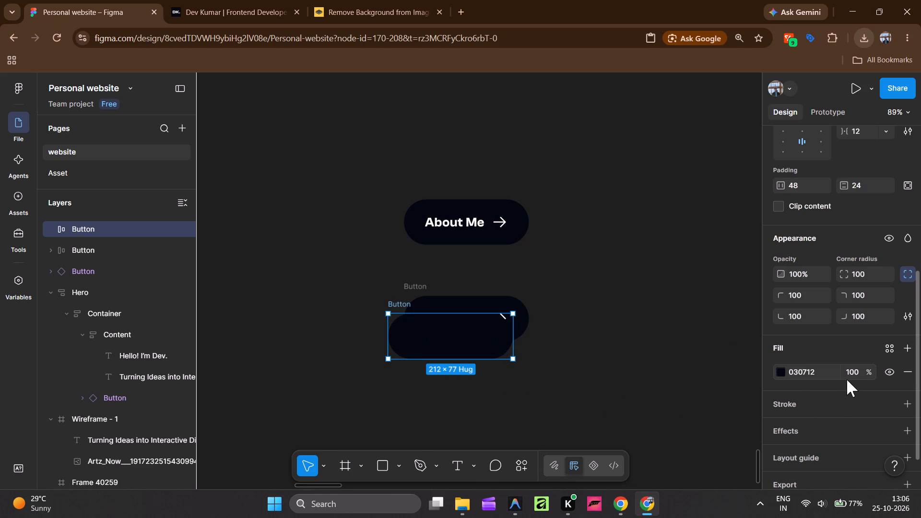
click(887, 374)
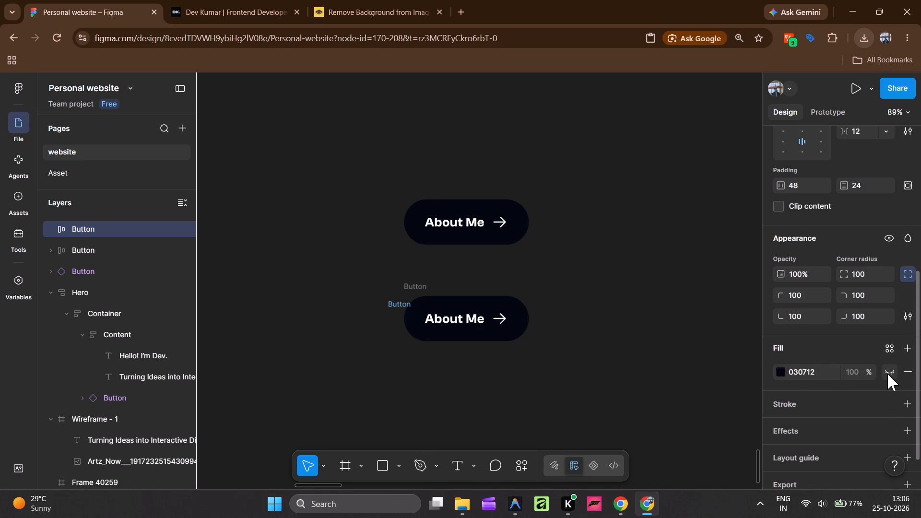
click(887, 374)
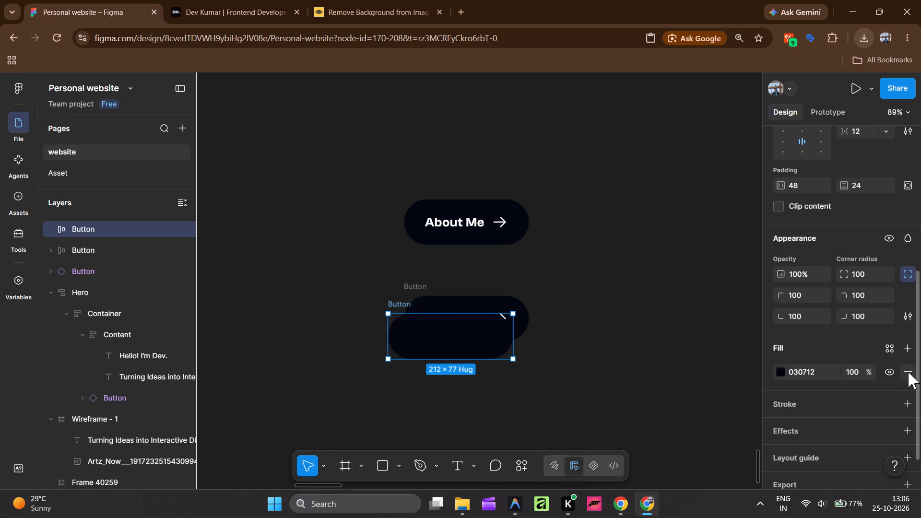
Add a Glass effect to the empty button shape.
scroll(886, 383, down, 7)
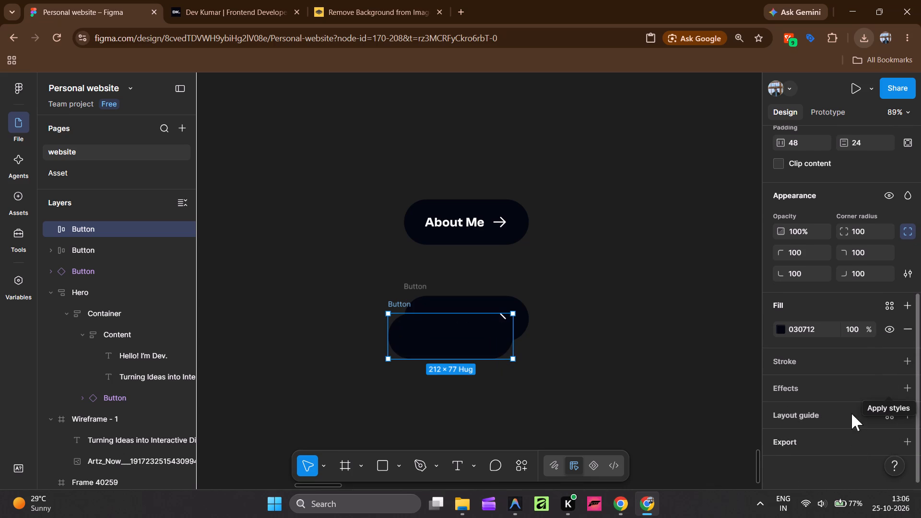
click(855, 388)
click(849, 355)
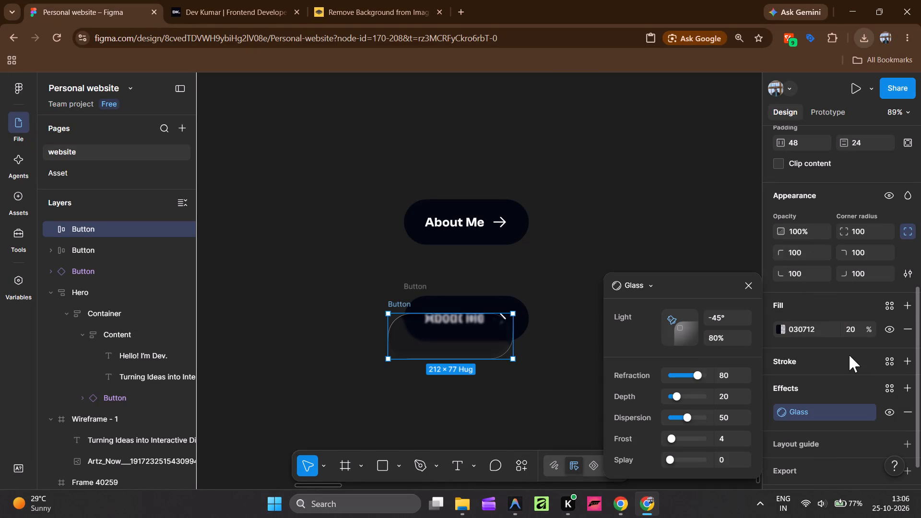
click(491, 390)
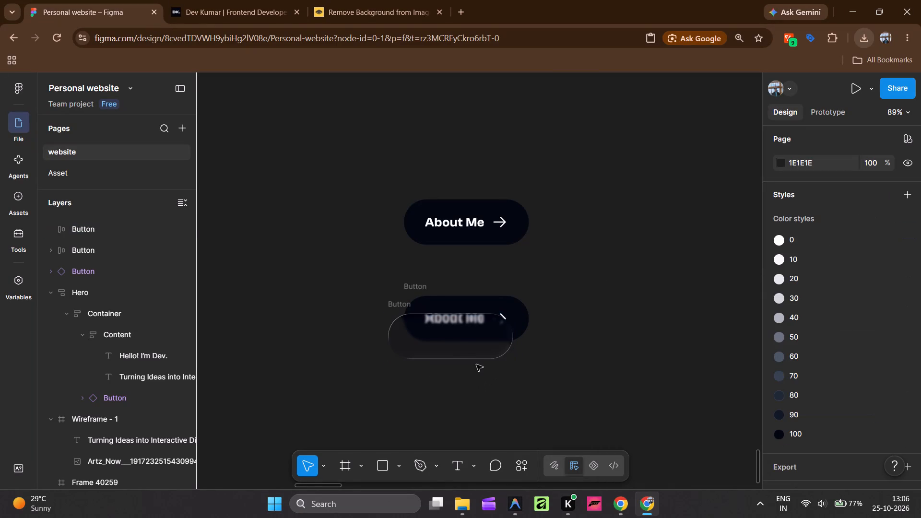
Move the glass button around over the detached About Me button, placing it slightly lower left at about X 2126, Y 7434.
click(458, 345)
drag(458, 345, 471, 341)
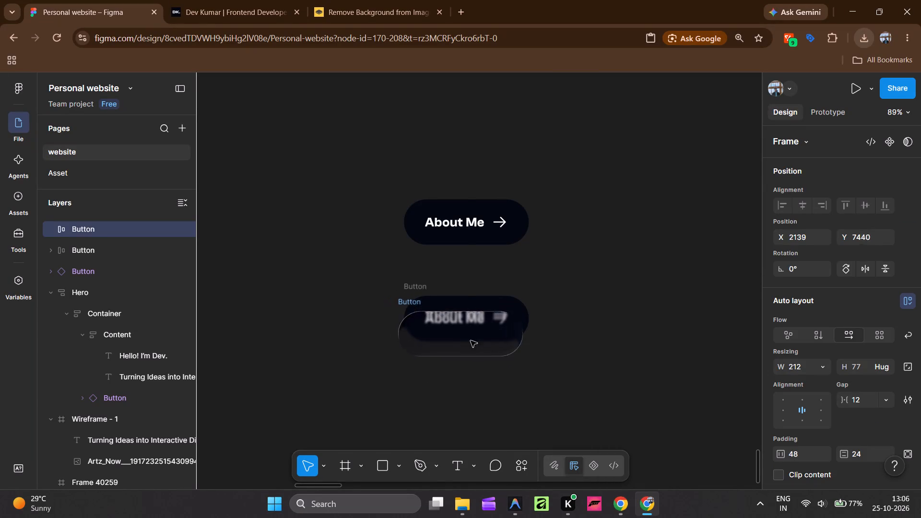
drag(471, 341, 457, 347)
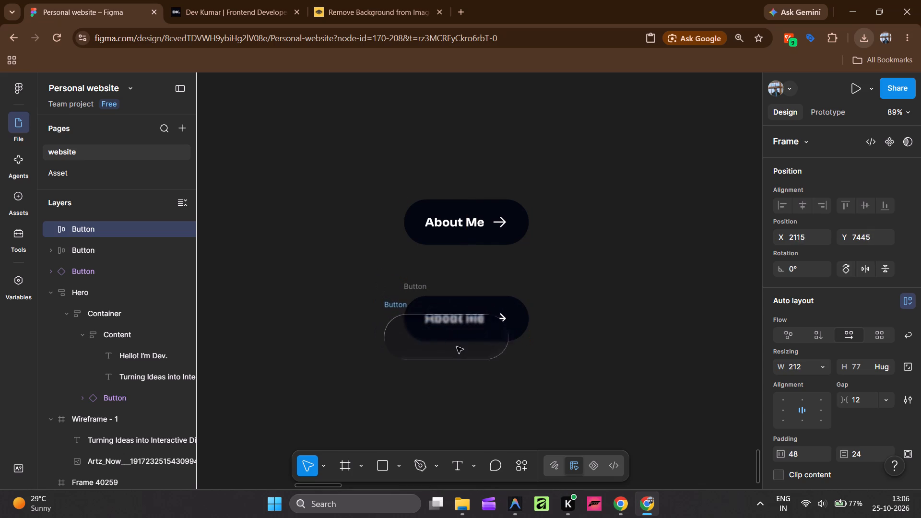
drag(457, 347, 507, 320)
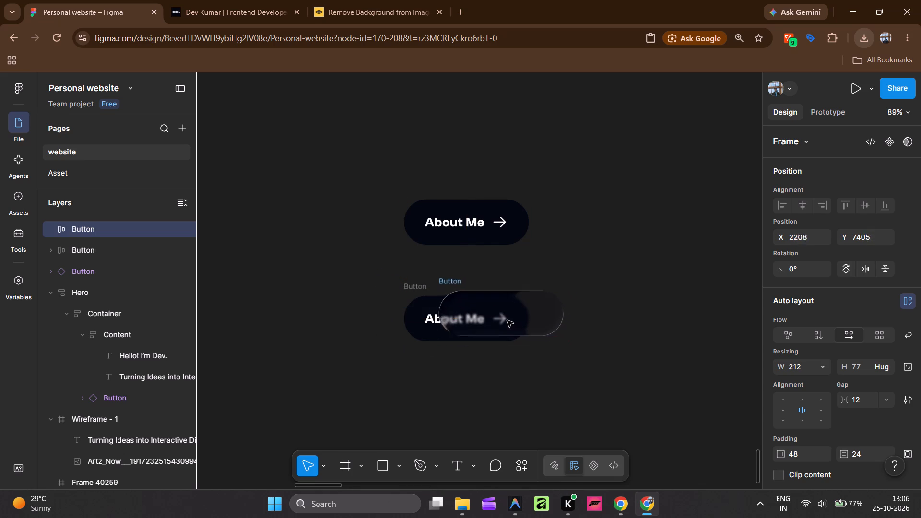
drag(507, 320, 446, 349)
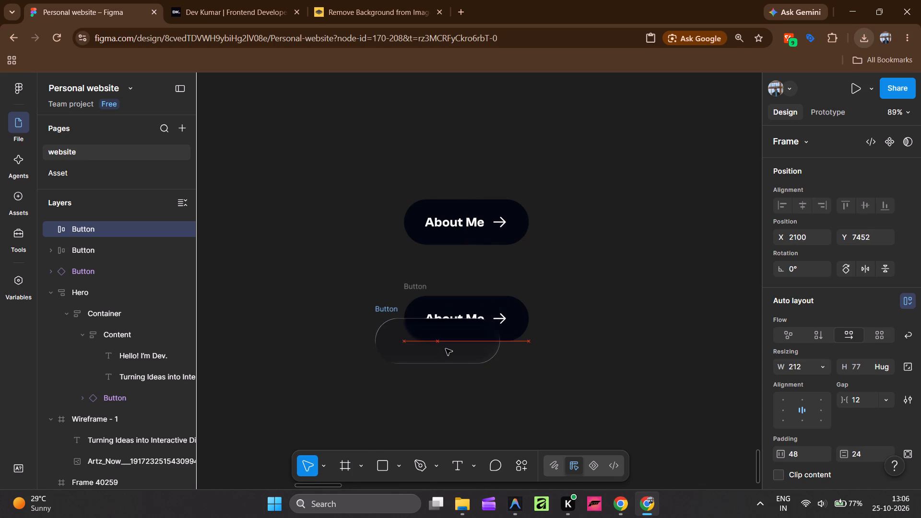
drag(446, 349, 461, 340)
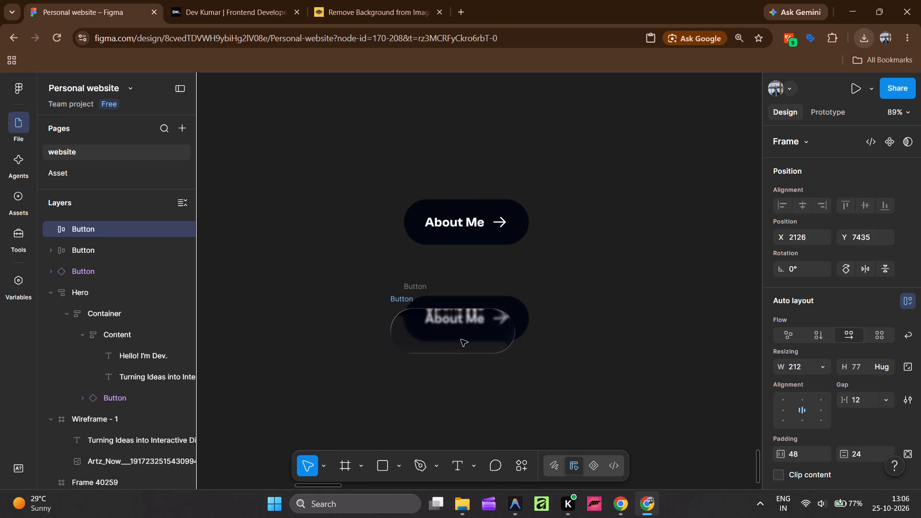
drag(461, 340, 461, 339)
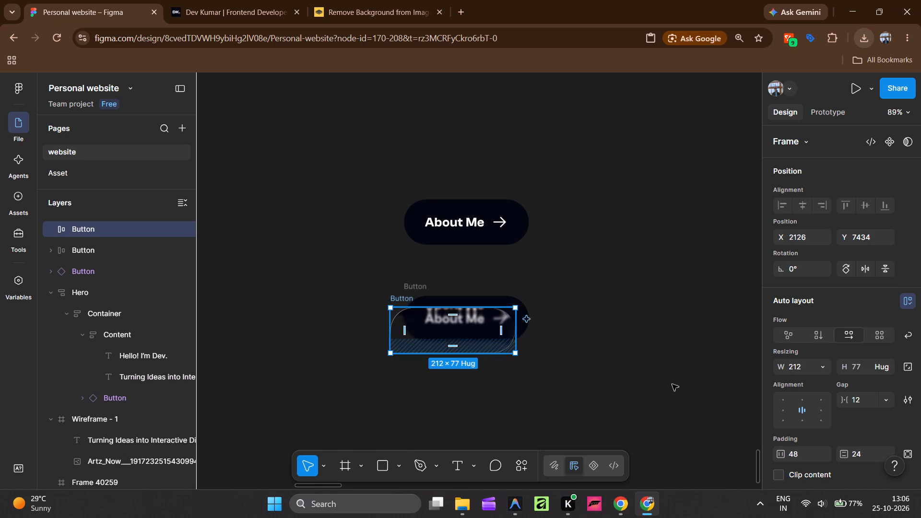
Set the Glass effect's depth to 1 and dispersion to 84 on the empty button.
scroll(839, 417, down, 3)
scroll(799, 442, down, 5)
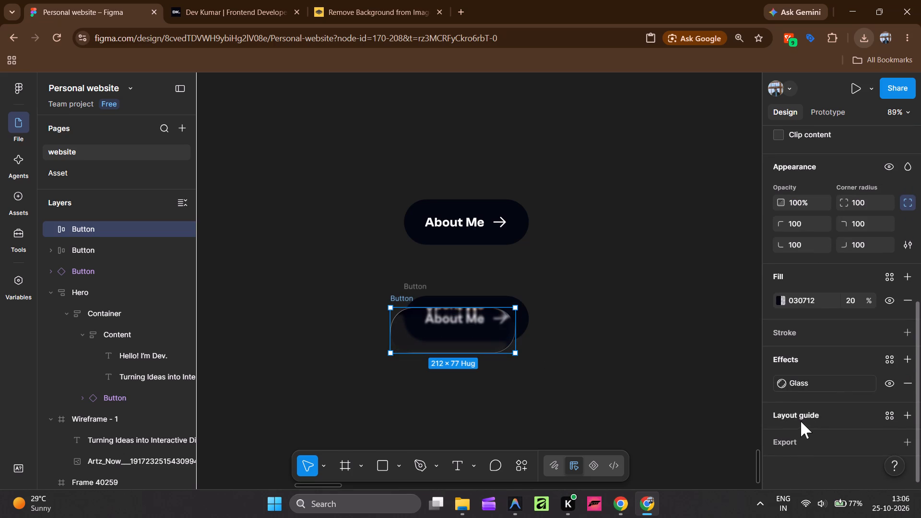
click(783, 385)
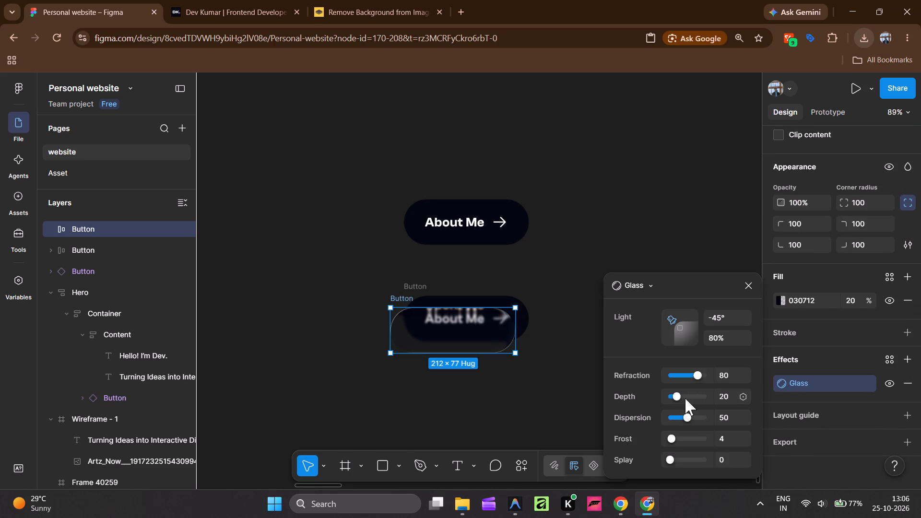
drag(678, 395, 656, 396)
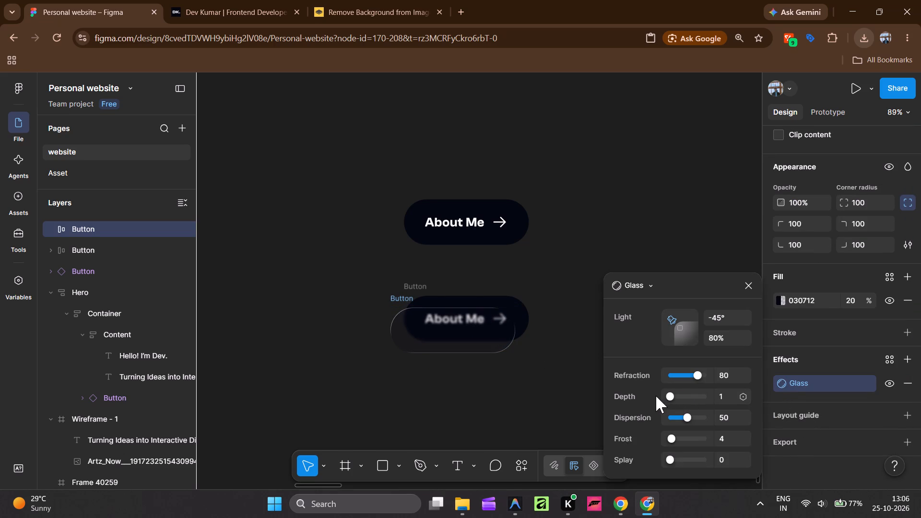
drag(656, 396, 654, 396)
drag(685, 413, 712, 411)
drag(712, 411, 699, 415)
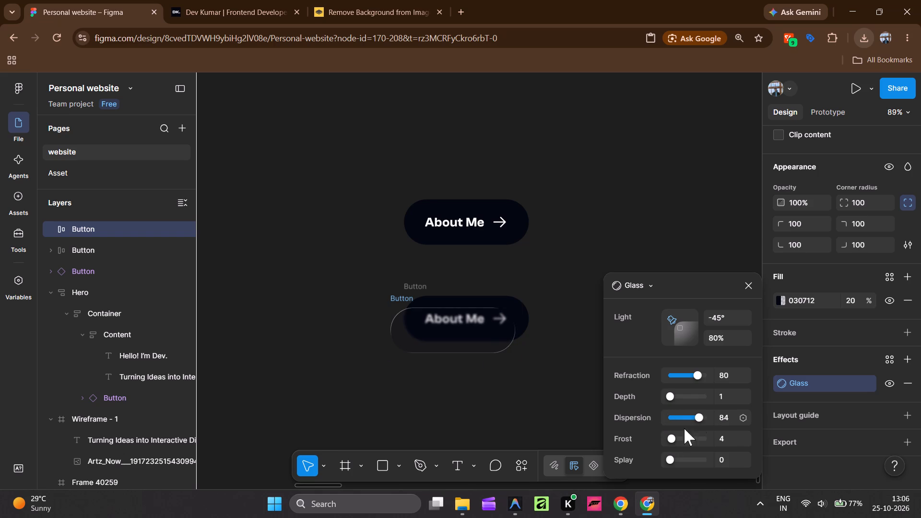
Raise the Glass effect's frost to about 29 to strongly blur the button text behind it.
drag(671, 441, 674, 439)
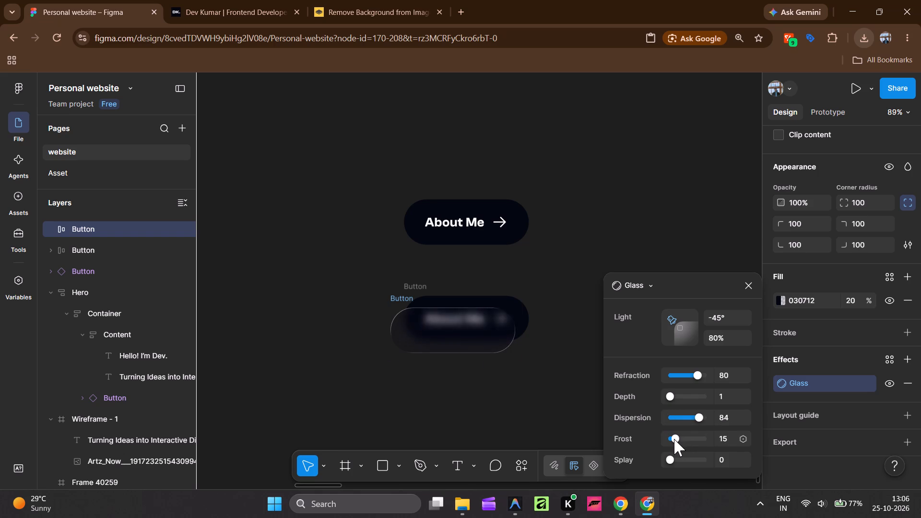
drag(674, 439, 672, 440)
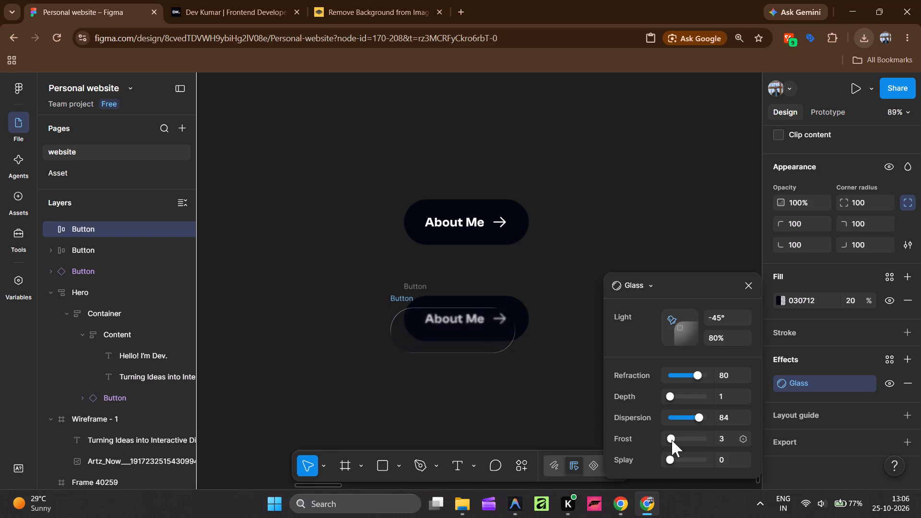
drag(672, 440, 678, 440)
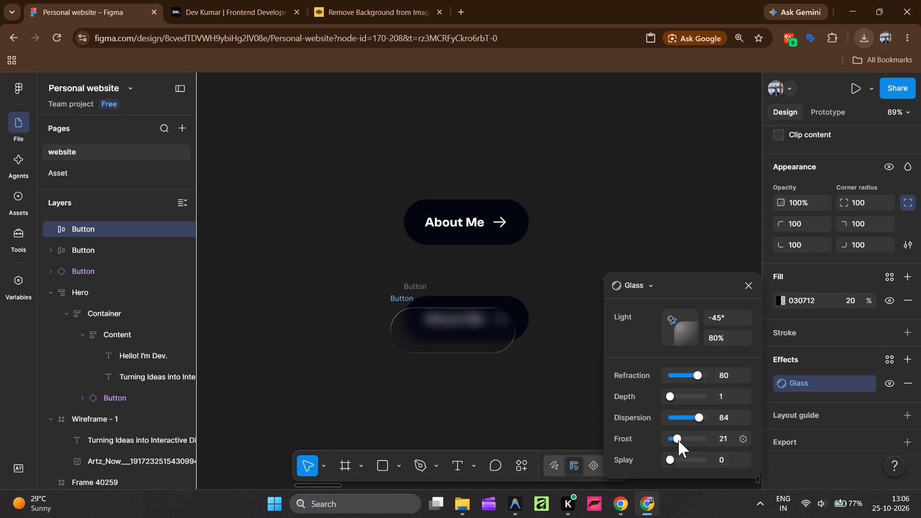
drag(678, 440, 679, 440)
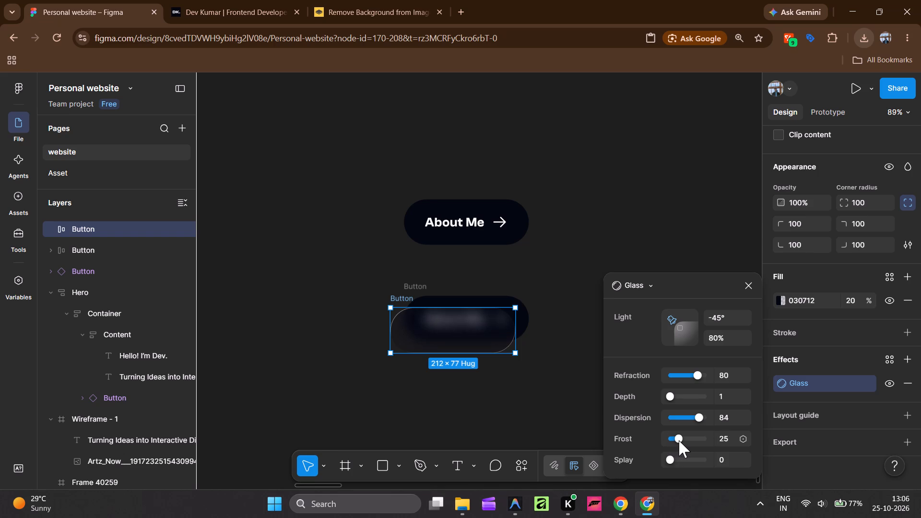
drag(679, 440, 680, 442)
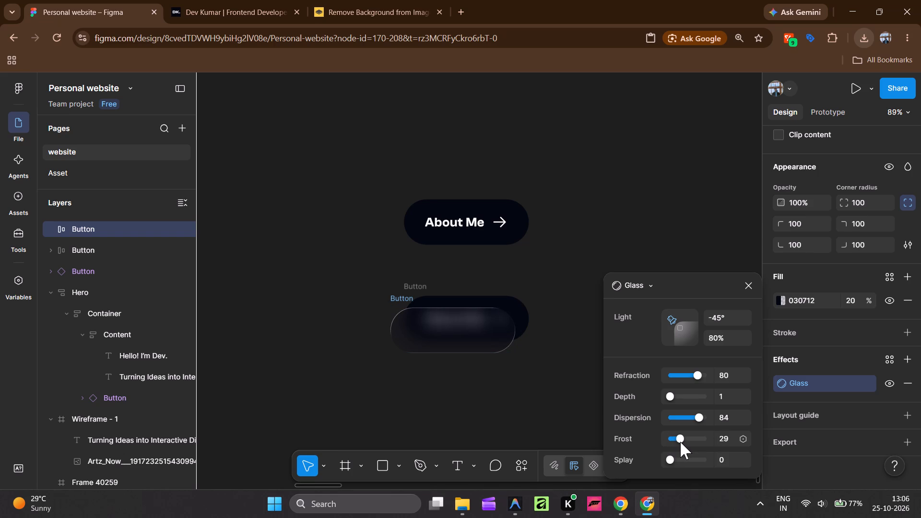
drag(680, 442, 681, 442)
click(519, 402)
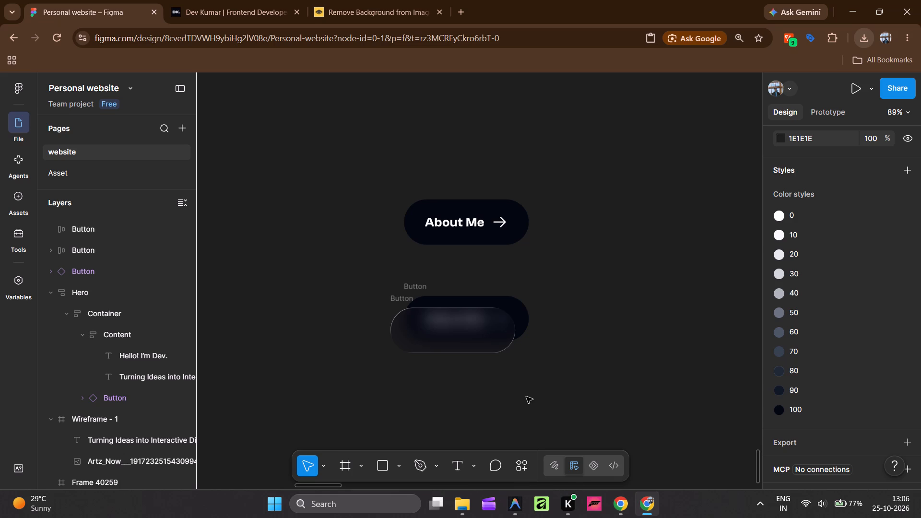
click(504, 341)
click(547, 362)
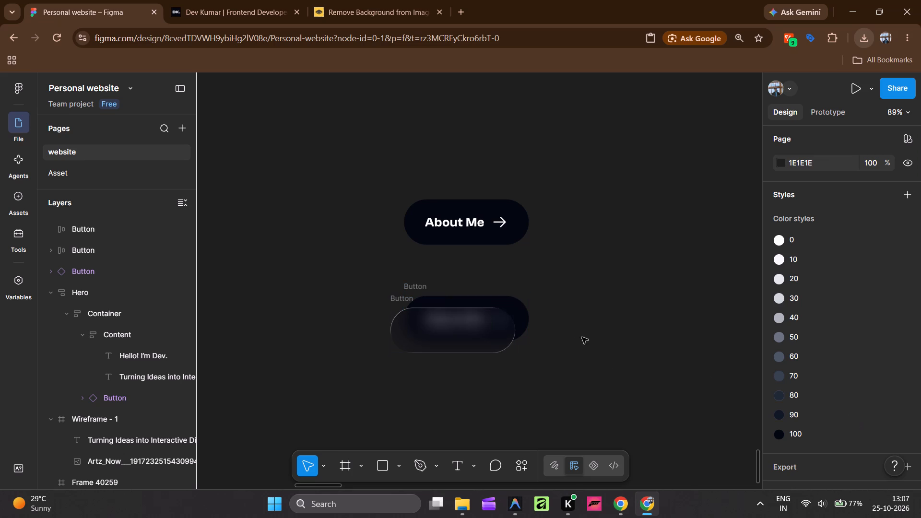
Turn the overlapping glass and About Me buttons, grouped together, into a component with a second variant.
drag(329, 261, 572, 387)
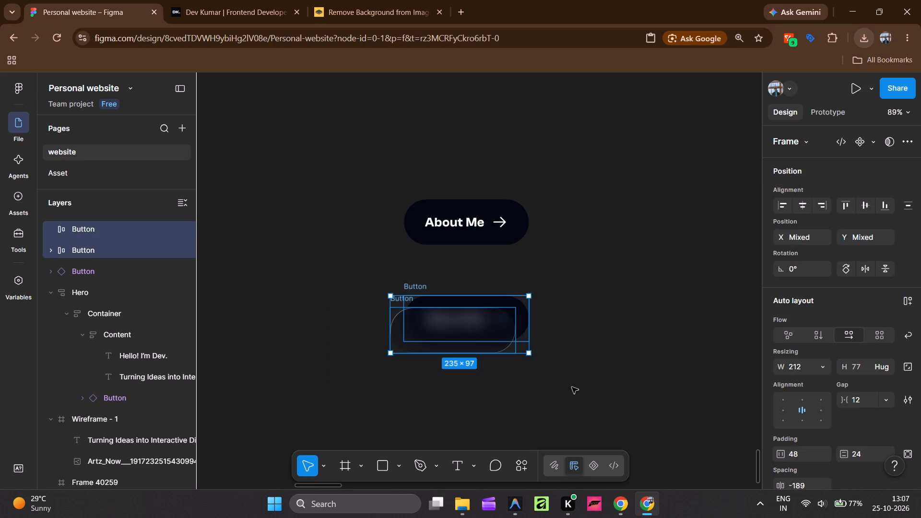
key(ctrl+g)
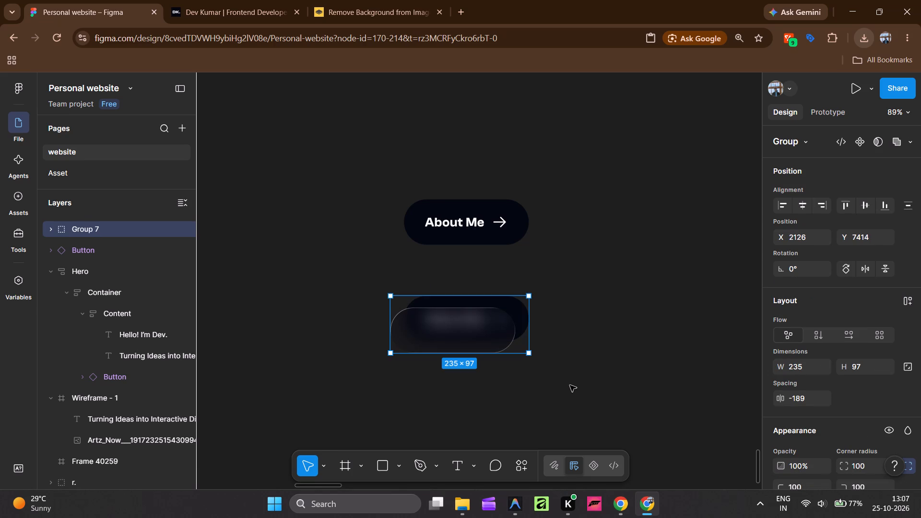
click(863, 144)
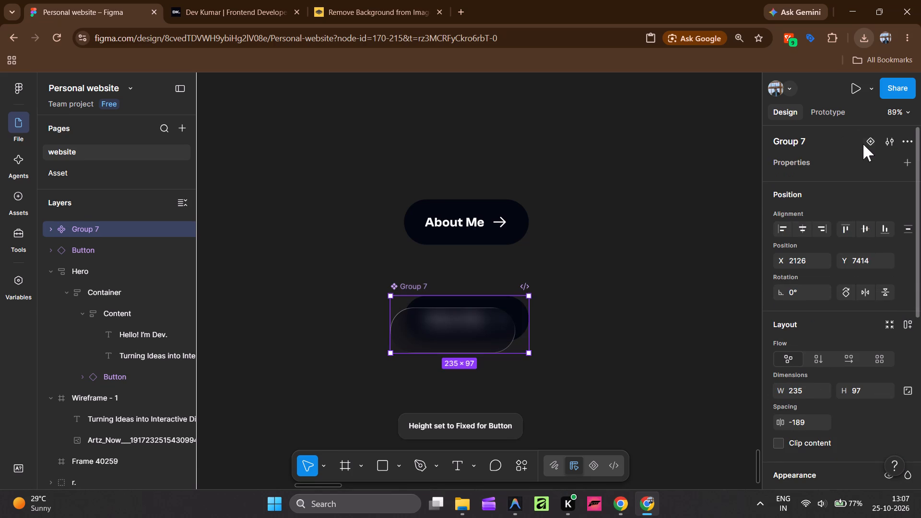
click(867, 145)
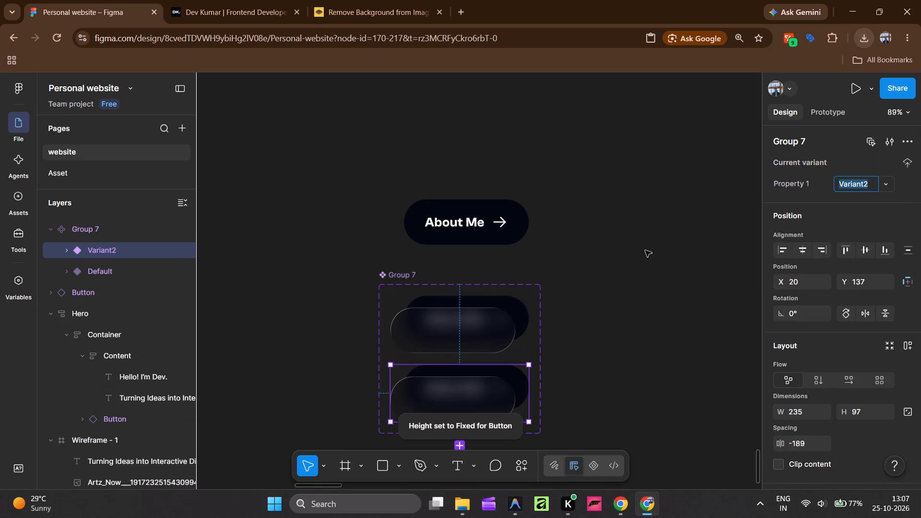
Move the glass shape in Variant2 squarely over the About Me button, to X 23, Y 0.
scroll(645, 250, down, 2)
click(493, 246)
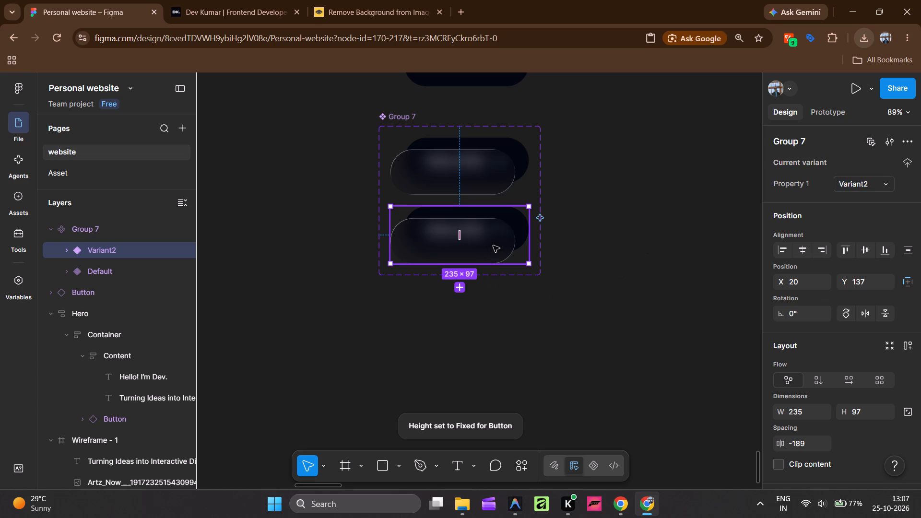
click(631, 239)
click(484, 240)
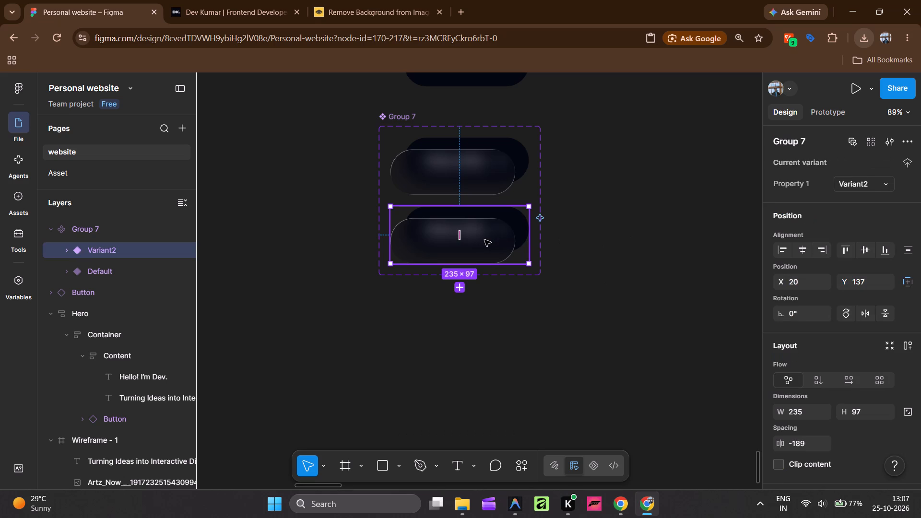
double_click(484, 240)
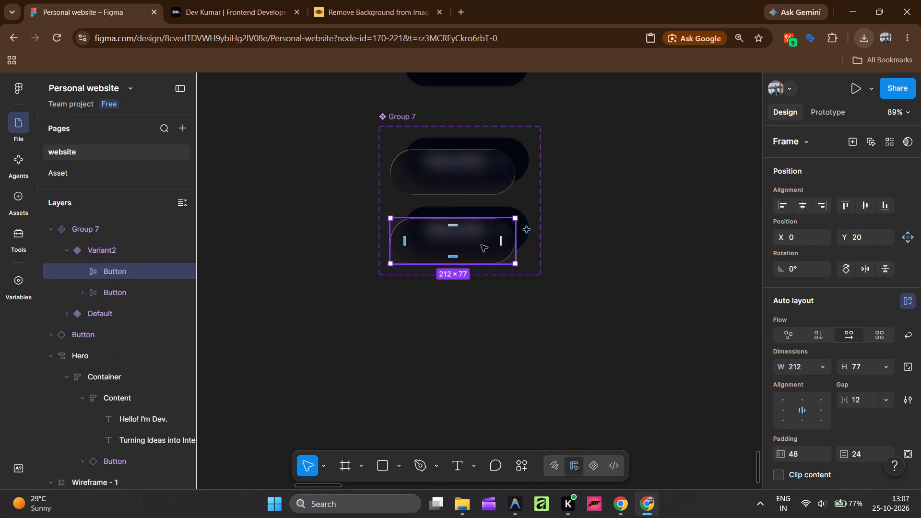
drag(481, 245, 496, 233)
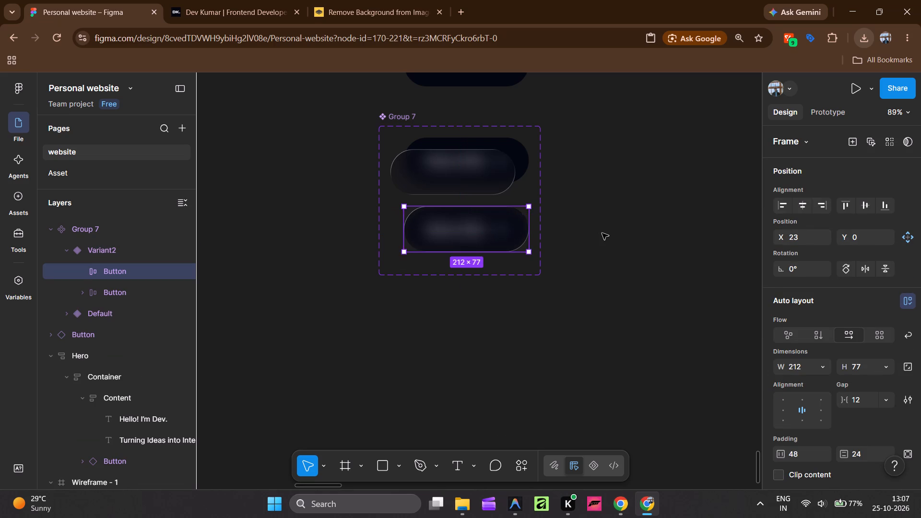
click(602, 233)
Link the Default variant to Variant2 with an on-click Change to interaction using Smart animate.
click(519, 180)
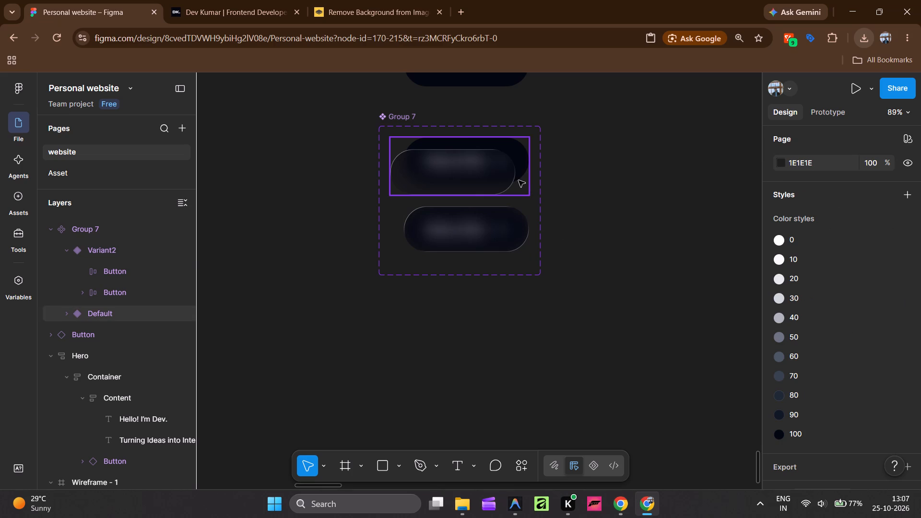
click(571, 212)
click(817, 109)
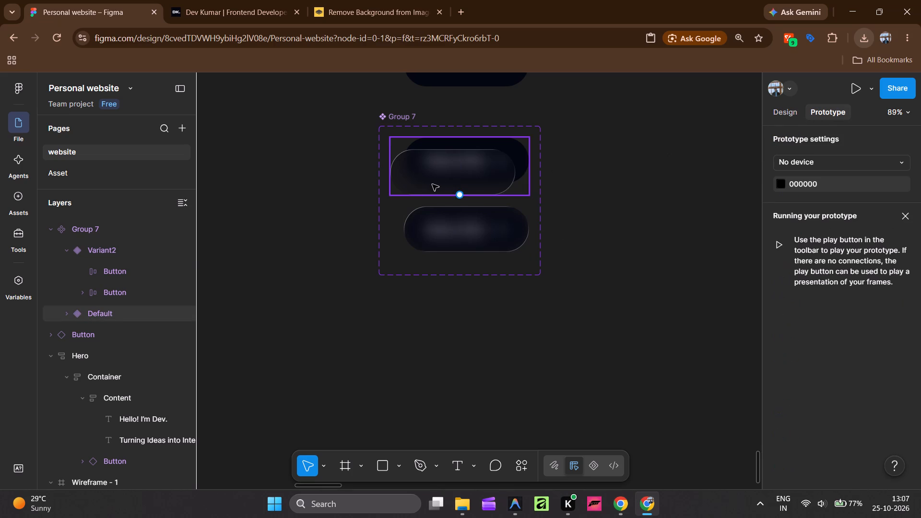
drag(460, 194, 462, 211)
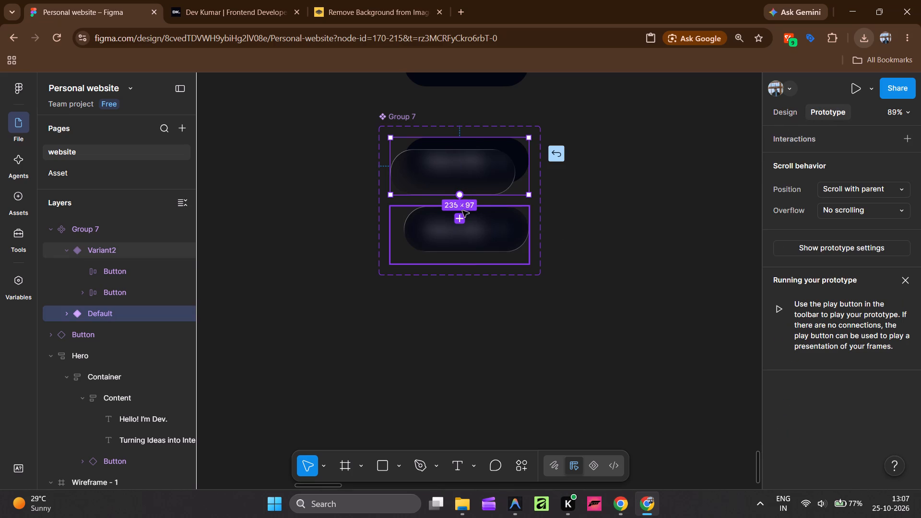
drag(462, 211, 461, 213)
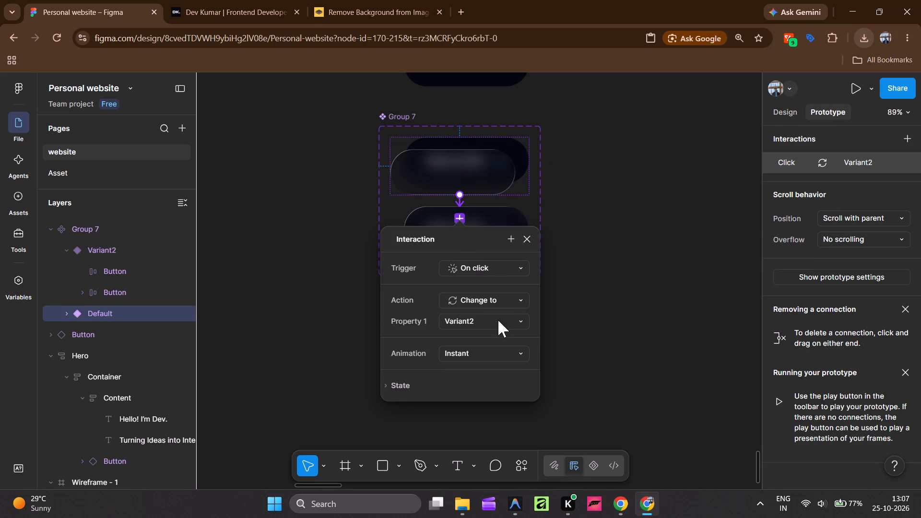
click(502, 301)
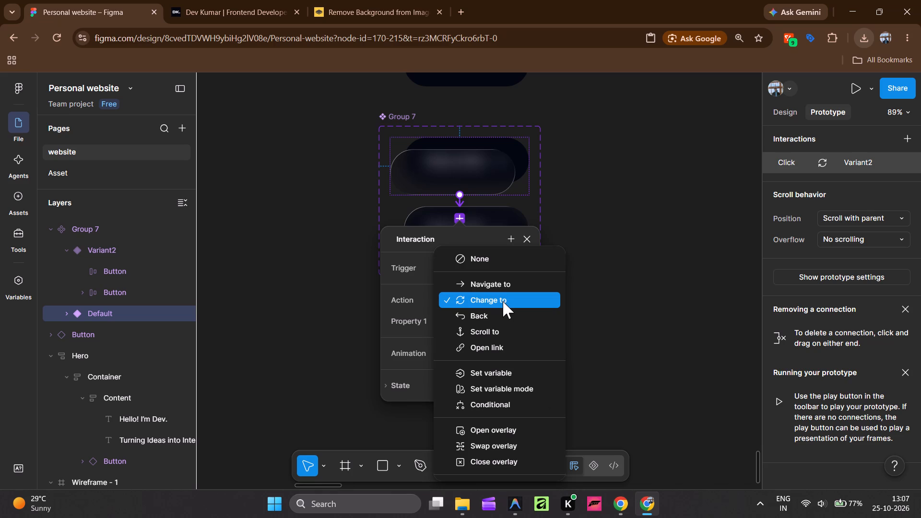
click(505, 303)
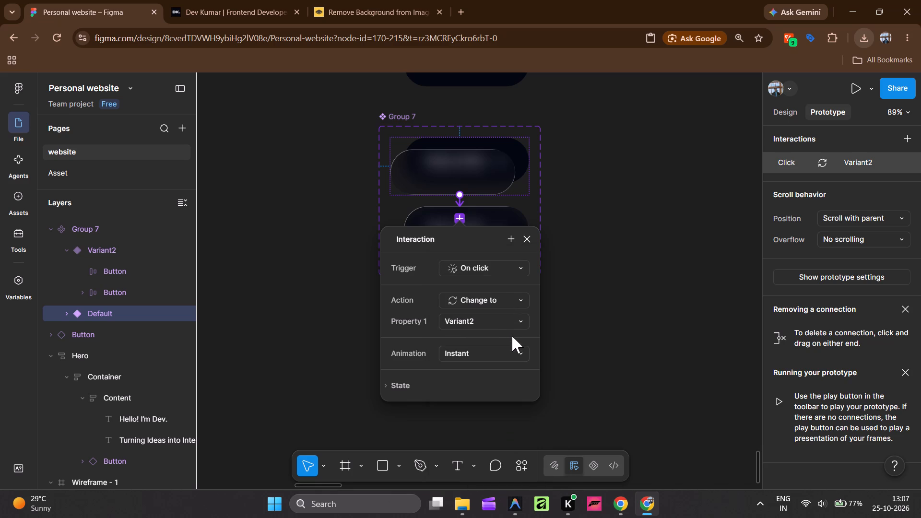
click(514, 348)
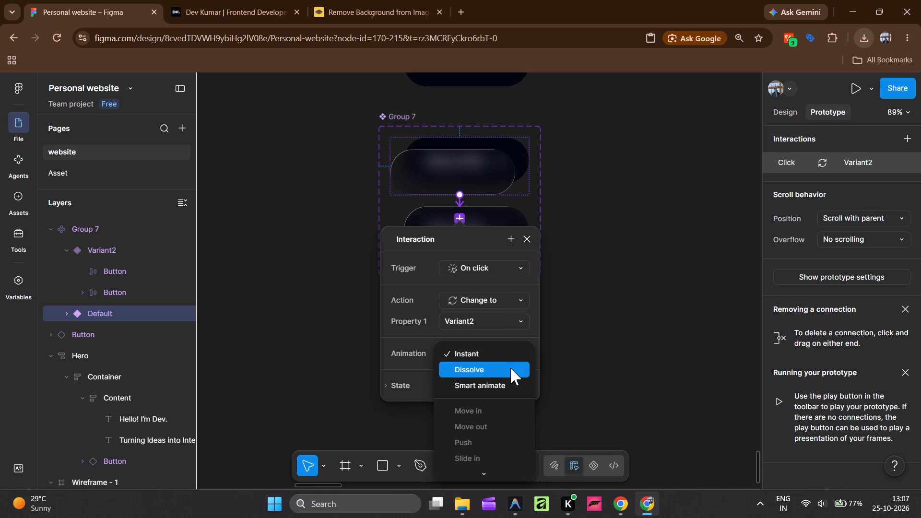
click(505, 379)
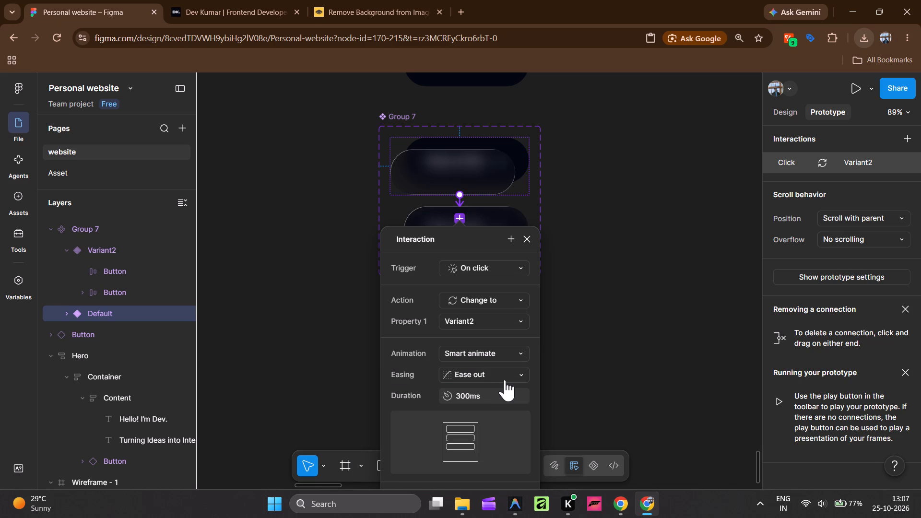
click(593, 301)
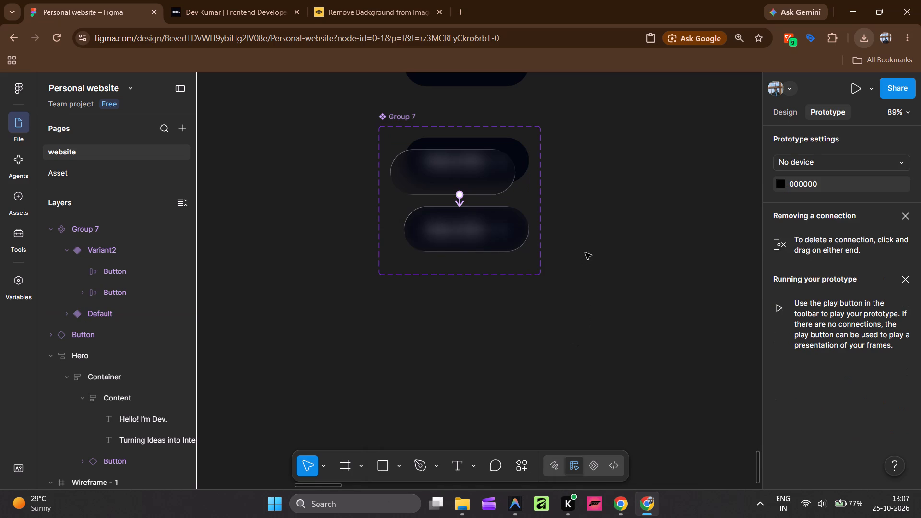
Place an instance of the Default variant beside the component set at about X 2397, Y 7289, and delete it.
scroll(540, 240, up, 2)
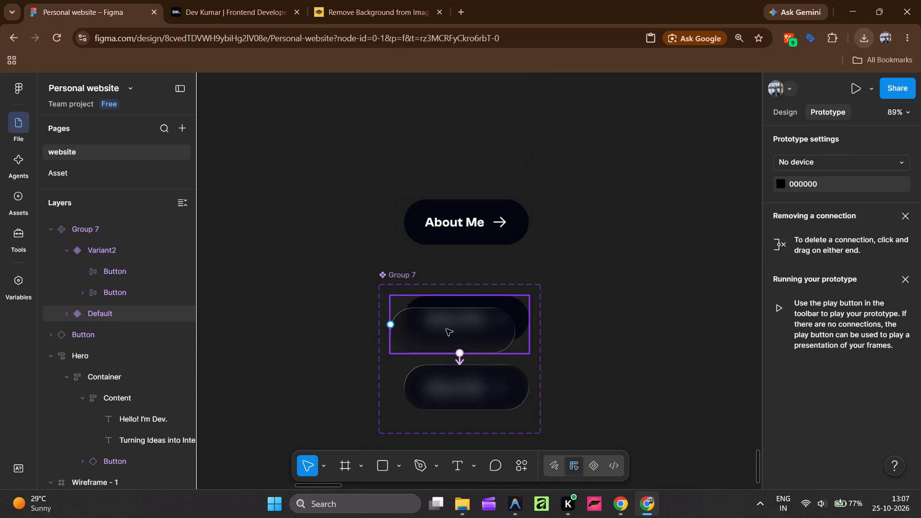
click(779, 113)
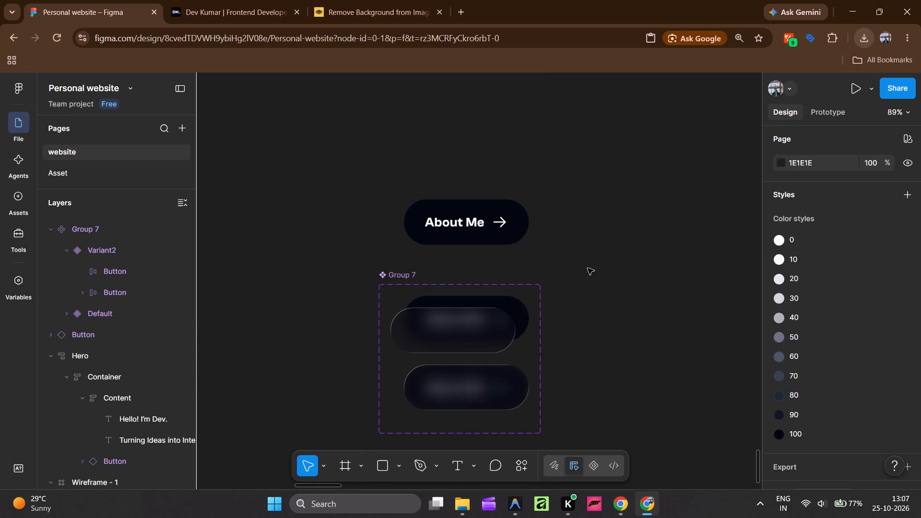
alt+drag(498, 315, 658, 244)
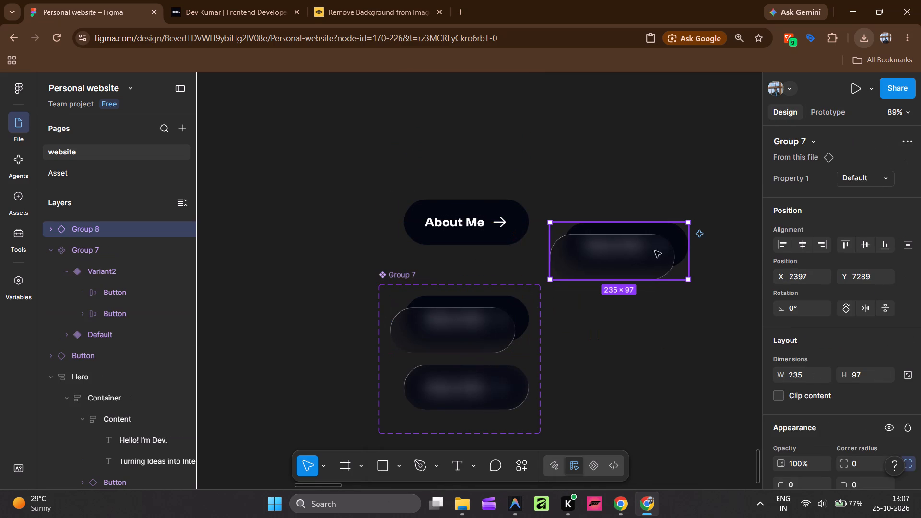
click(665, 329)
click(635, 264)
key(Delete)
Place an instance of the Default variant in the lower-left area of Wireframe - 1, at about X 56, Y 845.
ctrl+scroll(616, 260, down, 10)
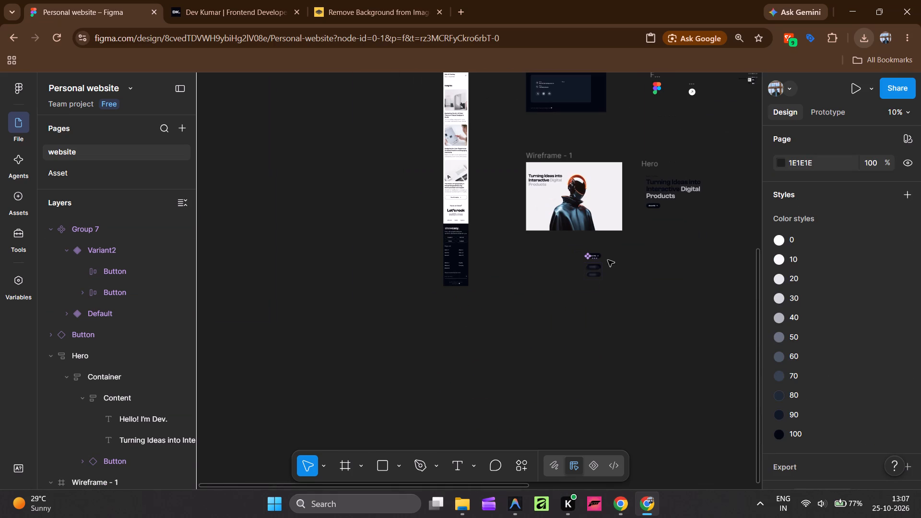
scroll(608, 260, up, 1)
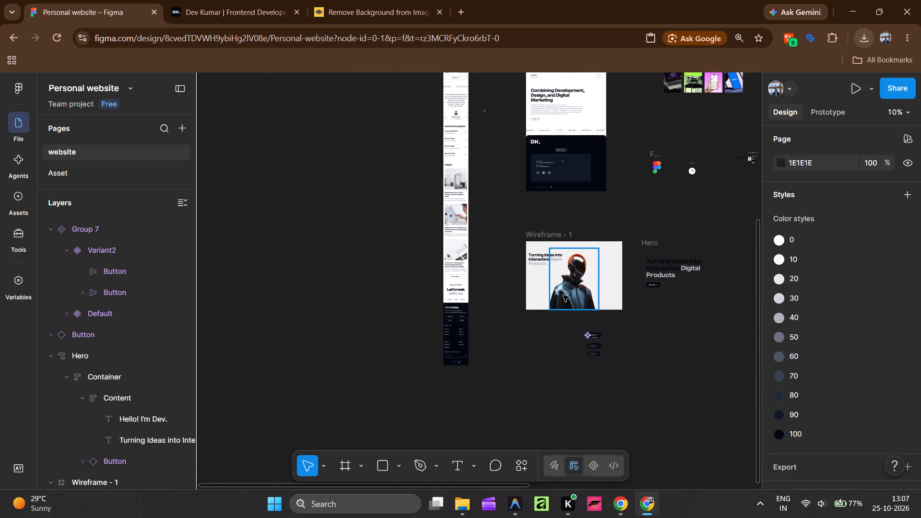
ctrl+scroll(549, 293, up, 6)
scroll(552, 273, down, 3)
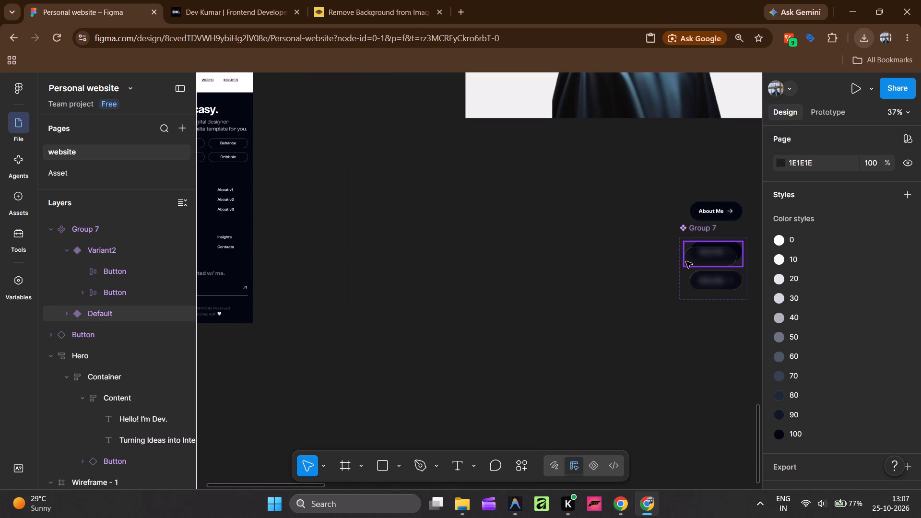
alt+drag(716, 258, 537, 97)
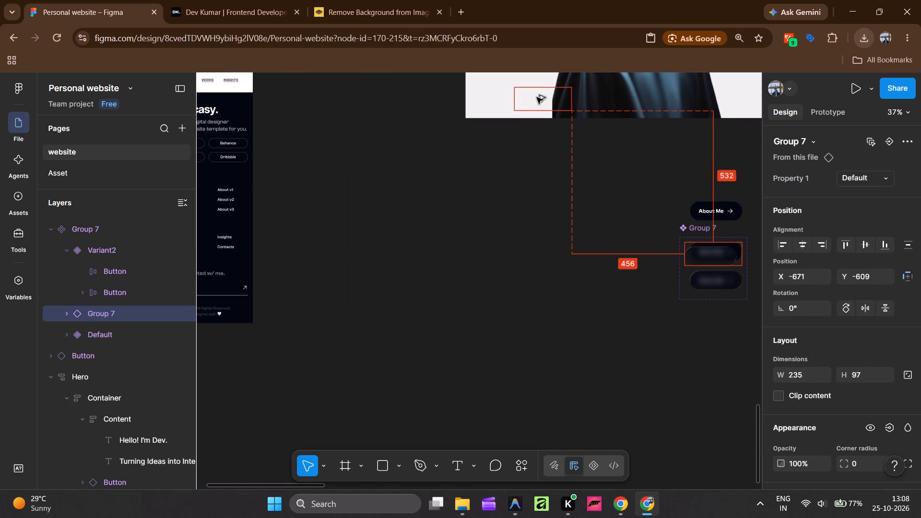
alt+drag(537, 97, 511, 90)
scroll(516, 201, up, 3)
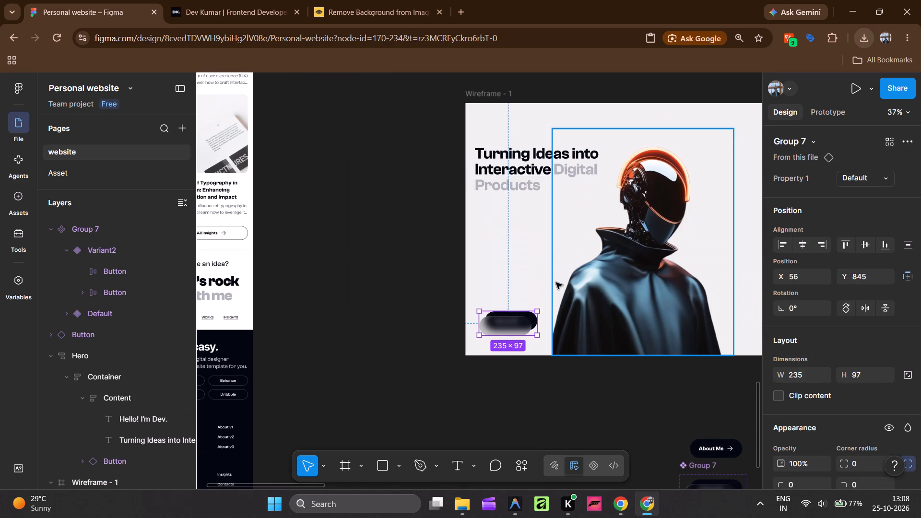
Present Wireframe - 1 as a prototype and test the glass button's on-click animation.
ctrl+scroll(556, 285, down, 4)
click(469, 311)
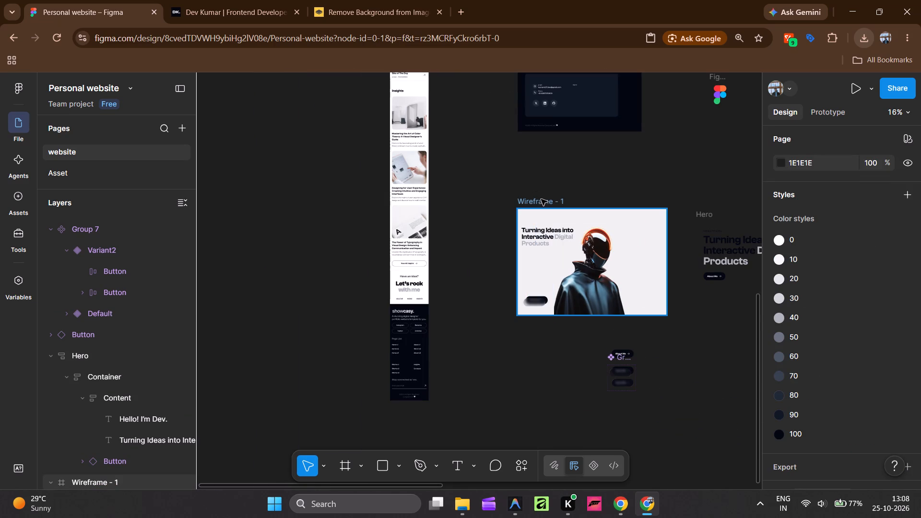
click(541, 199)
click(834, 109)
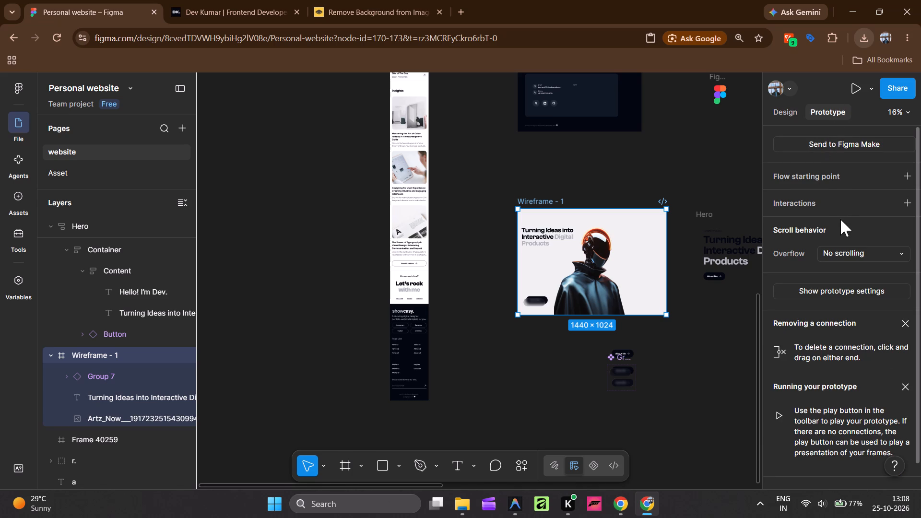
click(851, 86)
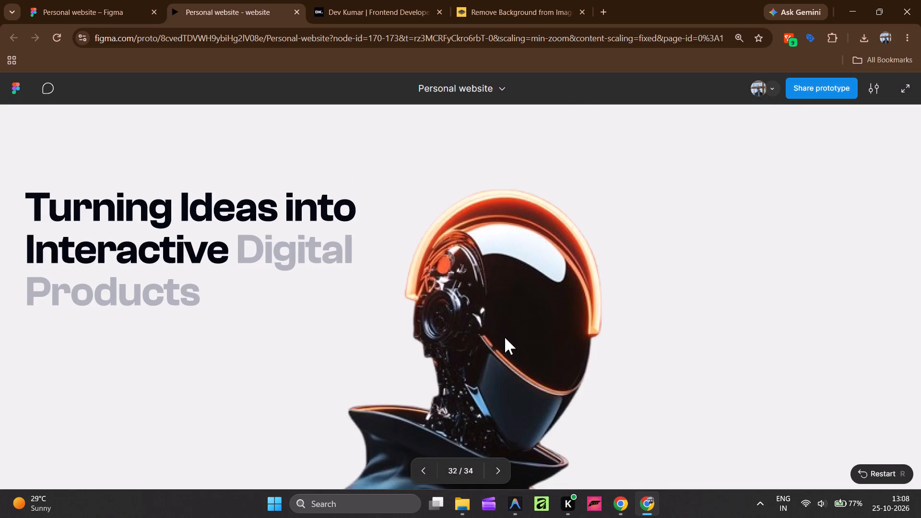
scroll(505, 338, down, 9)
scroll(503, 339, up, 2)
scroll(497, 343, down, 1)
scroll(56, 408, down, 4)
click(90, 404)
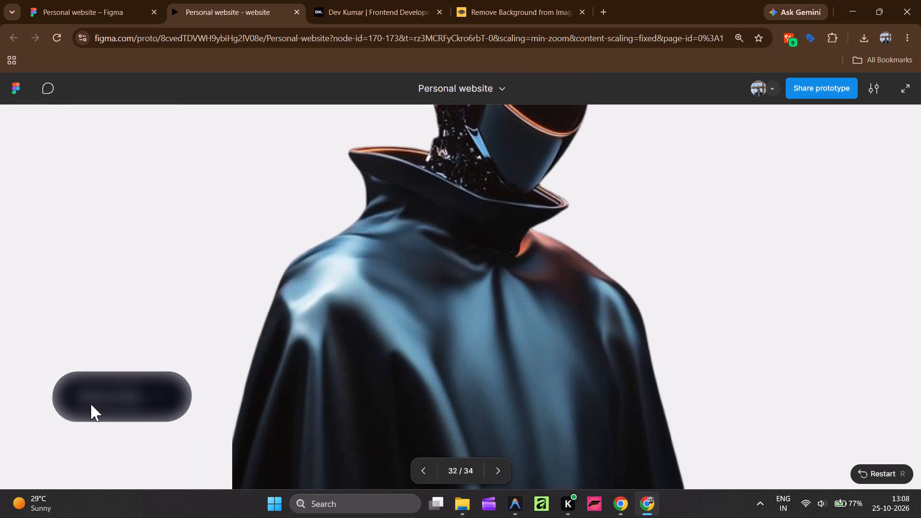
click(99, 399)
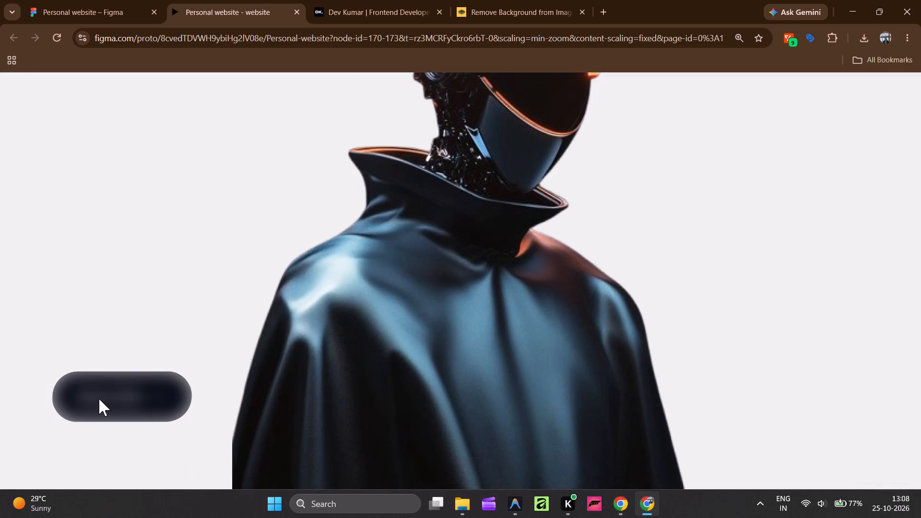
click(99, 399)
click(99, 399)
Reload the Wireframe - 1 prototype, test the glass button's on-click animation again, and close the prototype.
click(54, 34)
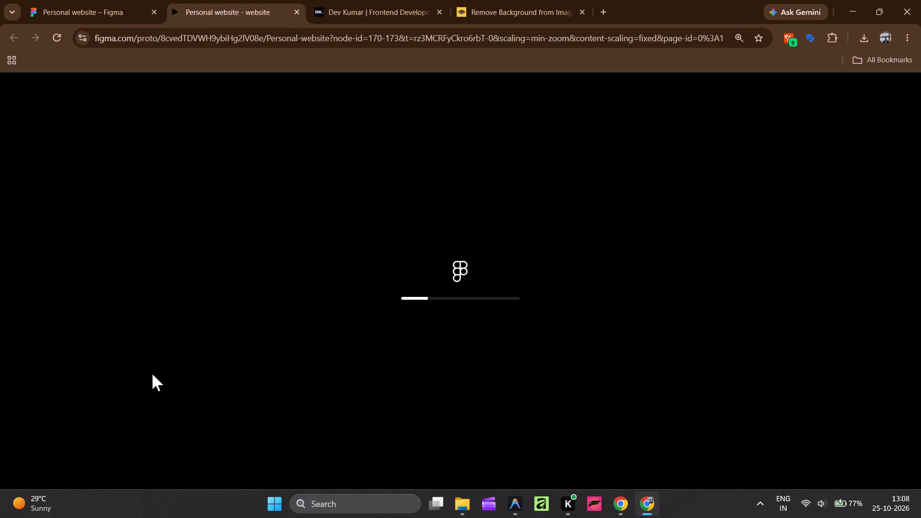
scroll(154, 374, down, 5)
scroll(157, 373, up, 5)
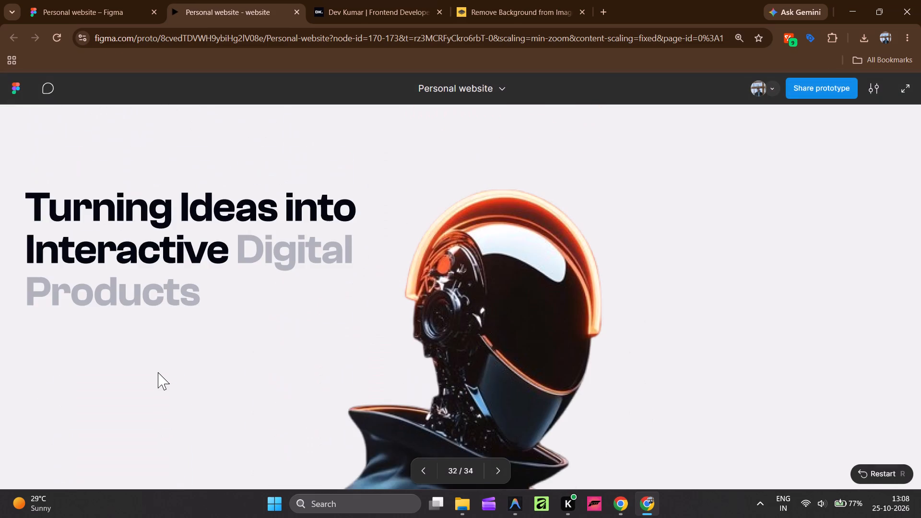
scroll(158, 372, down, 9)
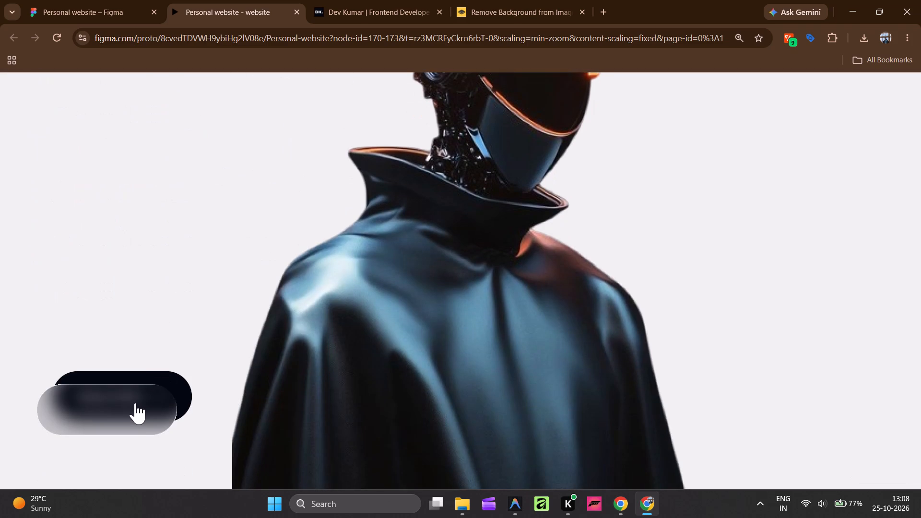
click(134, 403)
scroll(198, 281, down, 1)
scroll(198, 281, up, 6)
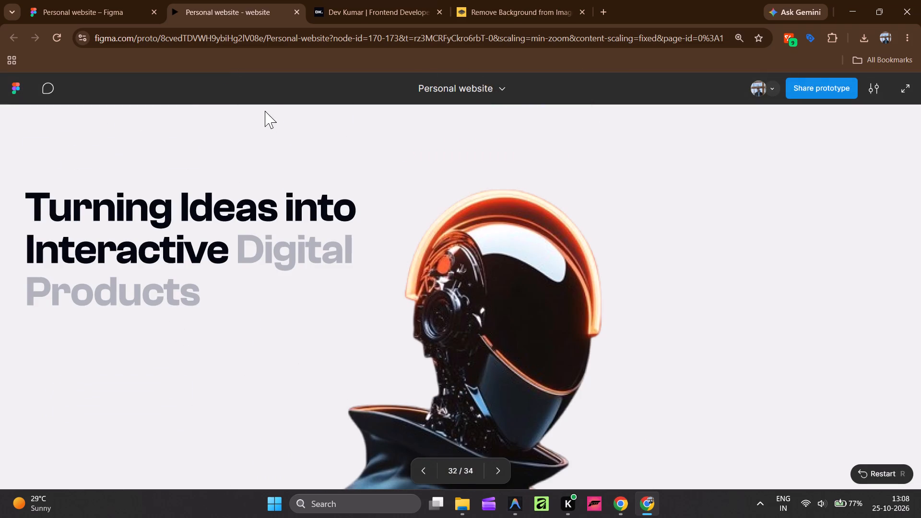
click(297, 12)
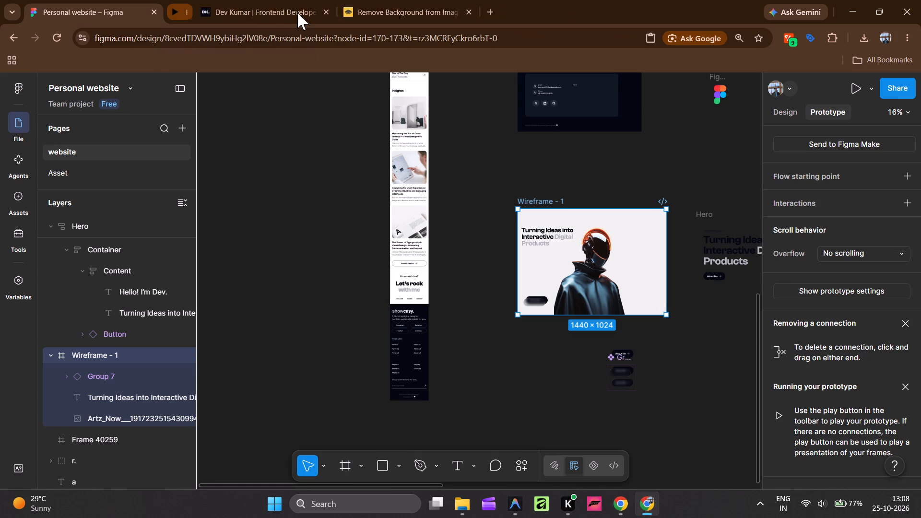
Delete the Group 7 component set with its two glass button variants below Wireframe - 1, keeping the About Me button.
click(504, 375)
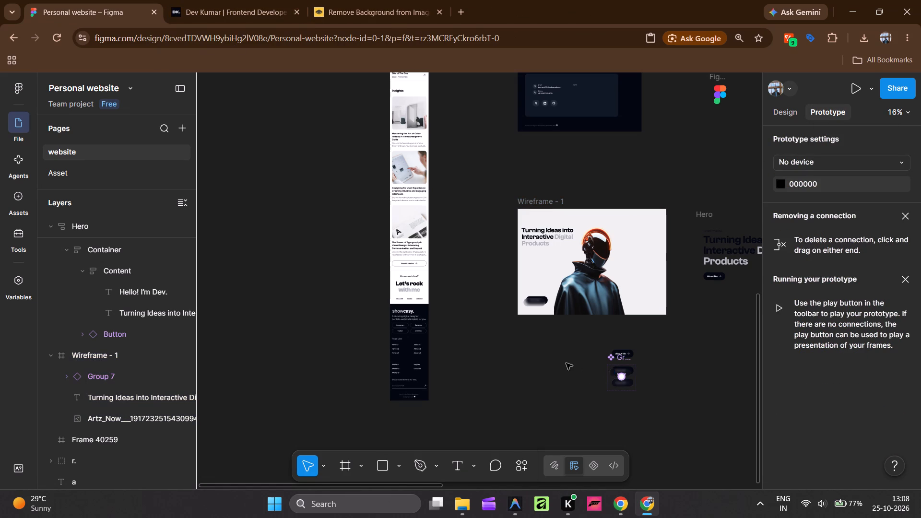
ctrl+scroll(625, 349, up, 2)
ctrl+scroll(625, 349, down, 1)
ctrl+scroll(625, 349, up, 6)
ctrl+scroll(625, 349, down, 2)
ctrl+scroll(625, 349, up, 3)
scroll(538, 327, down, 3)
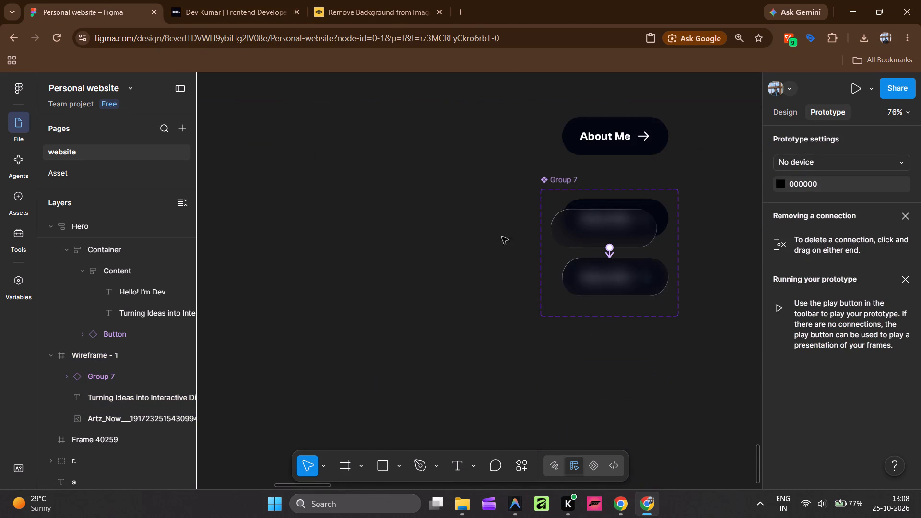
click(497, 234)
drag(492, 173, 752, 367)
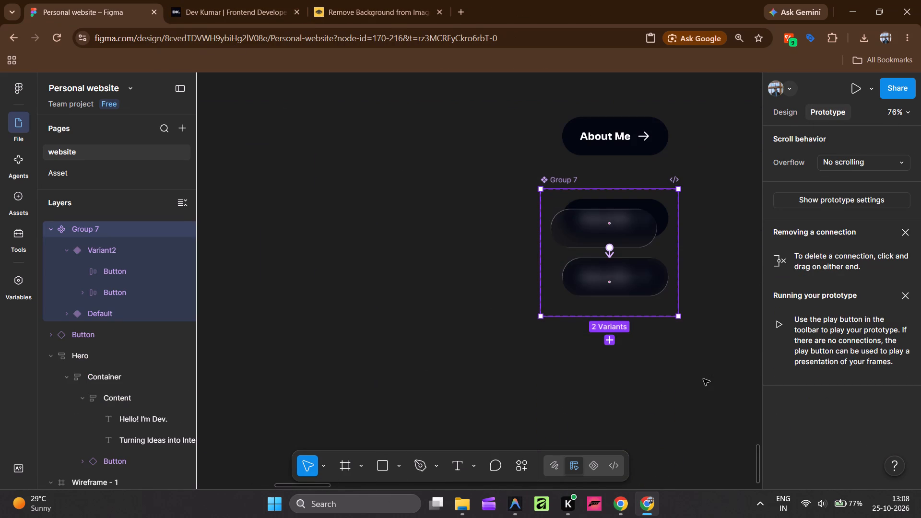
key(Delete)
Delete the Group 7 glass button instance from the lower-left area of Wireframe - 1 and return to design mode.
ctrl+scroll(577, 235, down, 8)
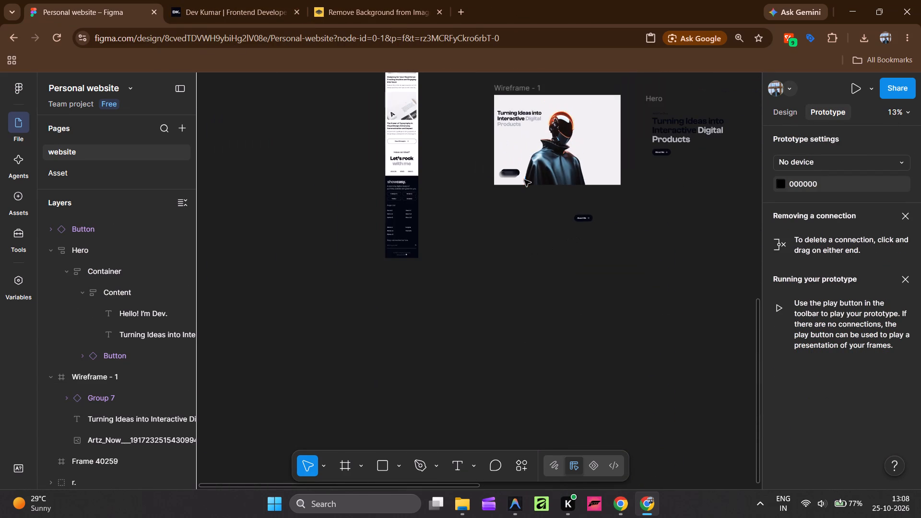
click(514, 173)
key(Delete)
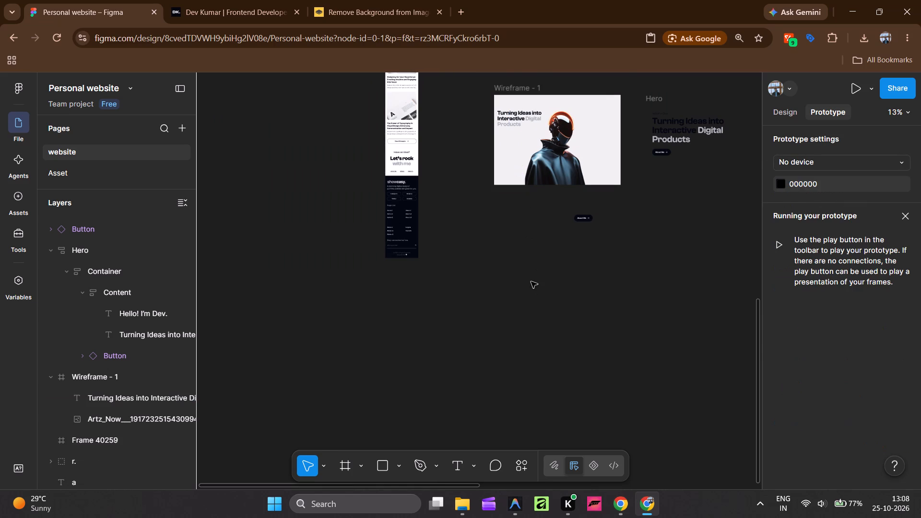
scroll(530, 279, up, 1)
ctrl+scroll(531, 249, up, 3)
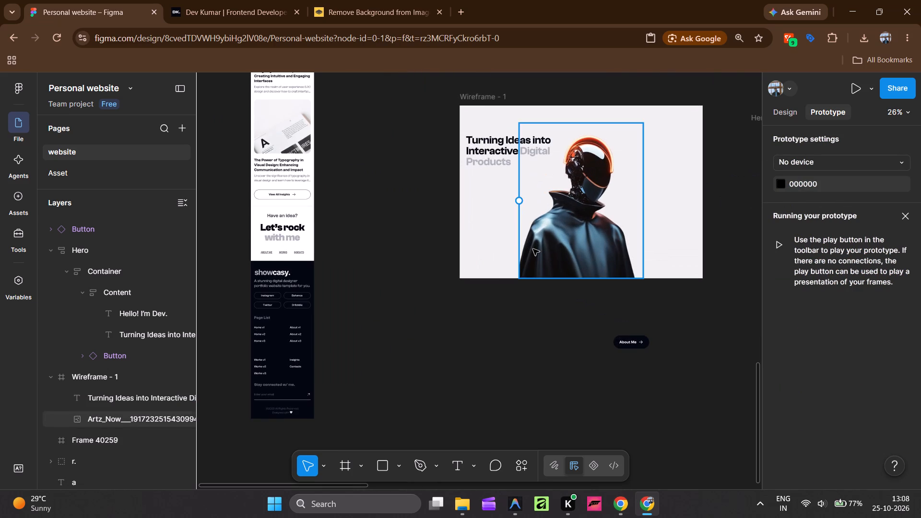
click(799, 110)
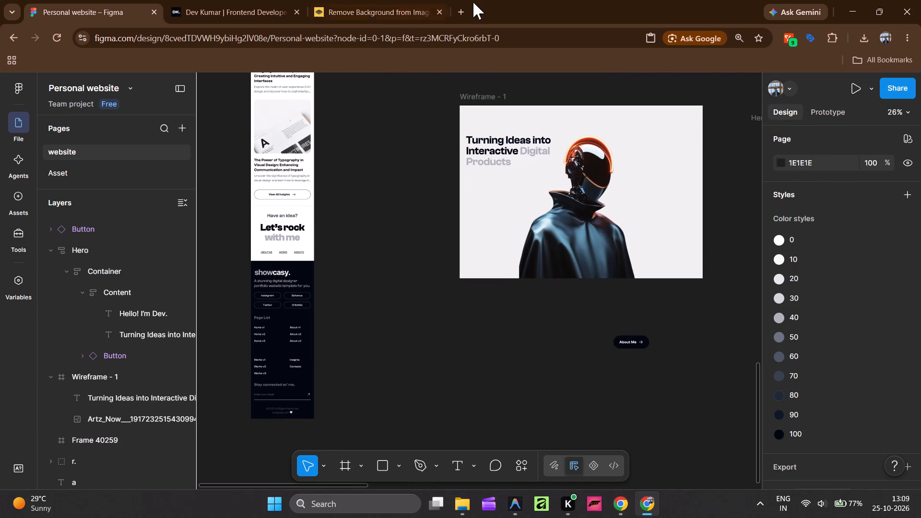
Switch to the Pinterest browser window and search all of Pinterest for "portfolio website".
click(621, 517)
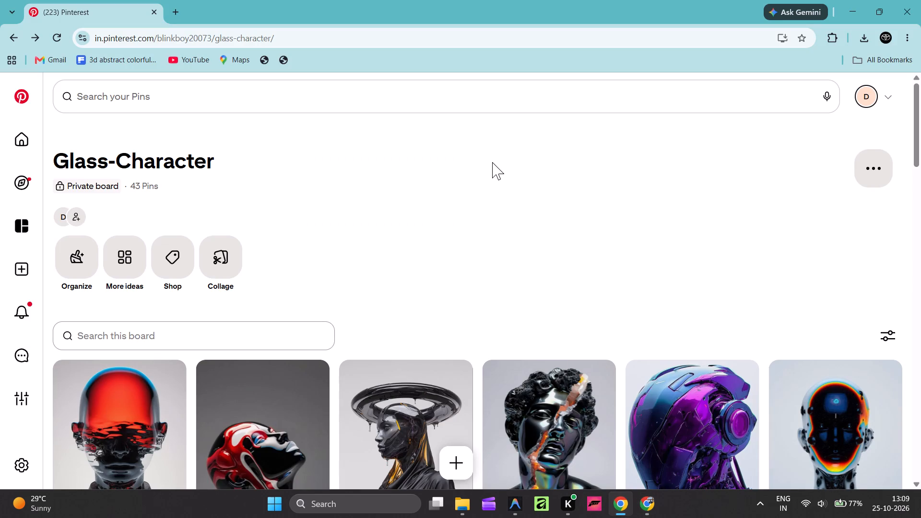
click(18, 103)
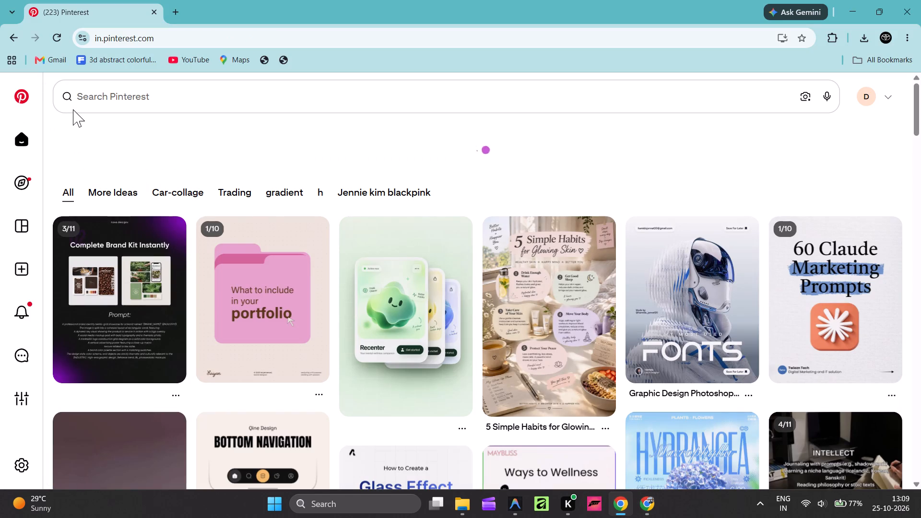
click(157, 96)
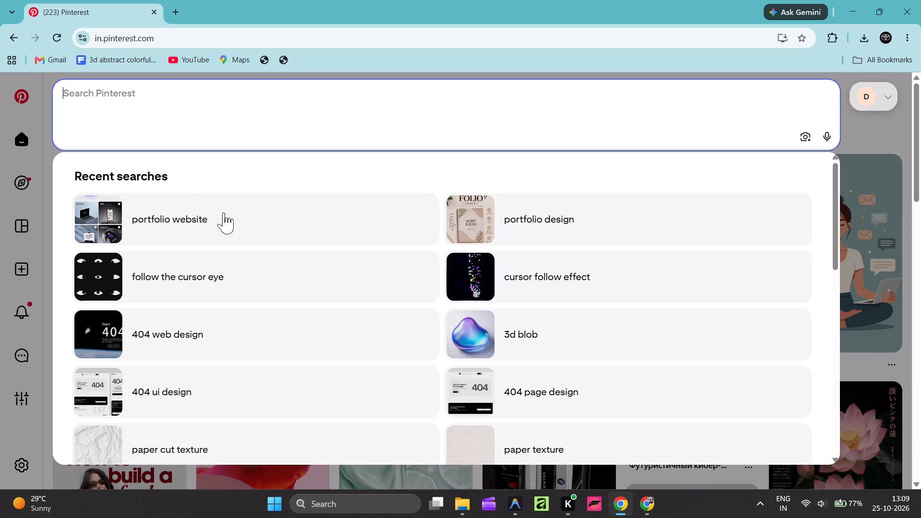
click(232, 224)
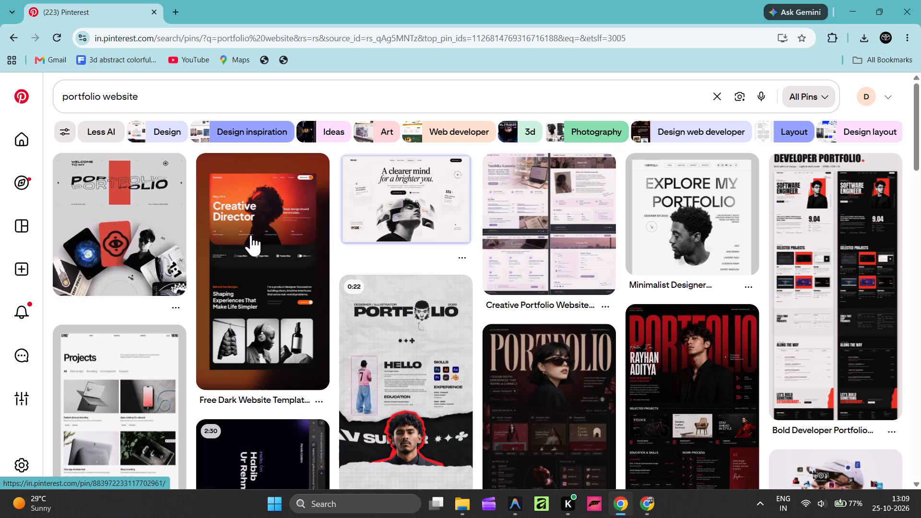
Open the pin "Free Dark Website Template Built in Framer", examine its layout and the related designs, and return to the search results.
click(253, 235)
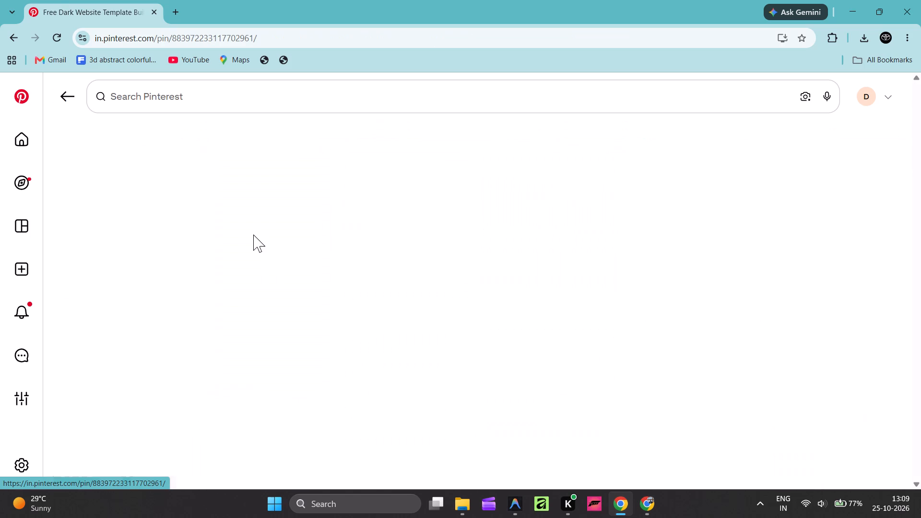
click(262, 219)
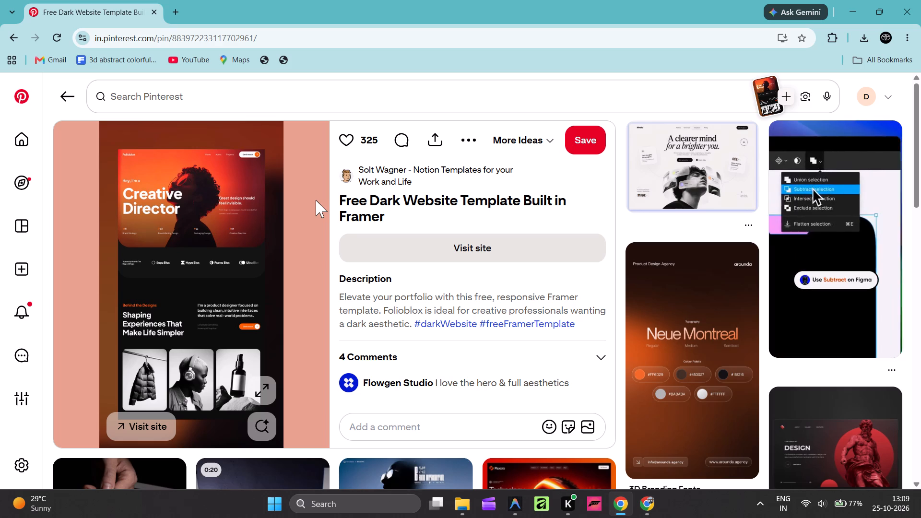
scroll(261, 225, down, 1)
scroll(261, 225, up, 1)
scroll(261, 224, down, 6)
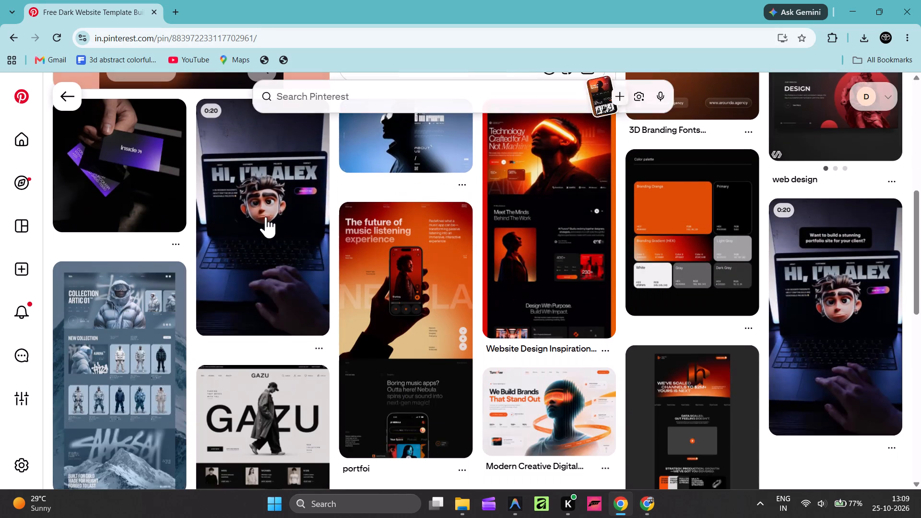
scroll(273, 213, up, 1)
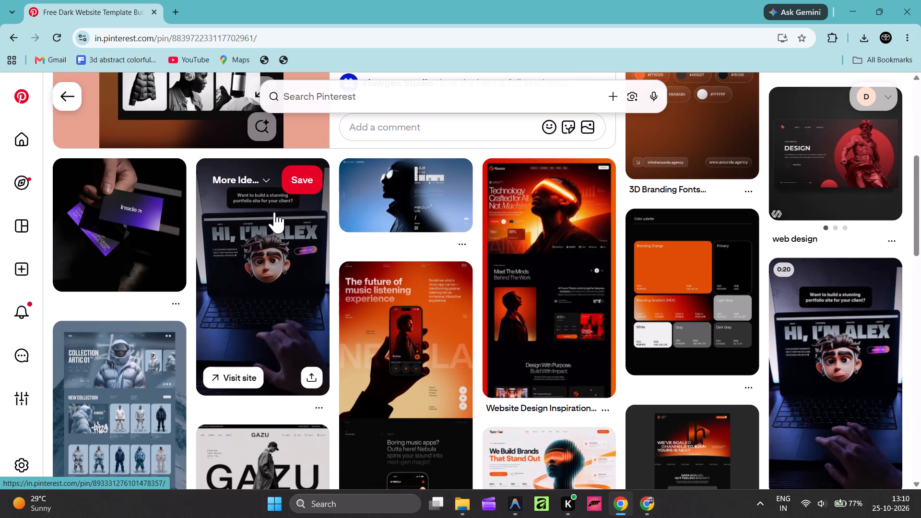
scroll(277, 211, down, 3)
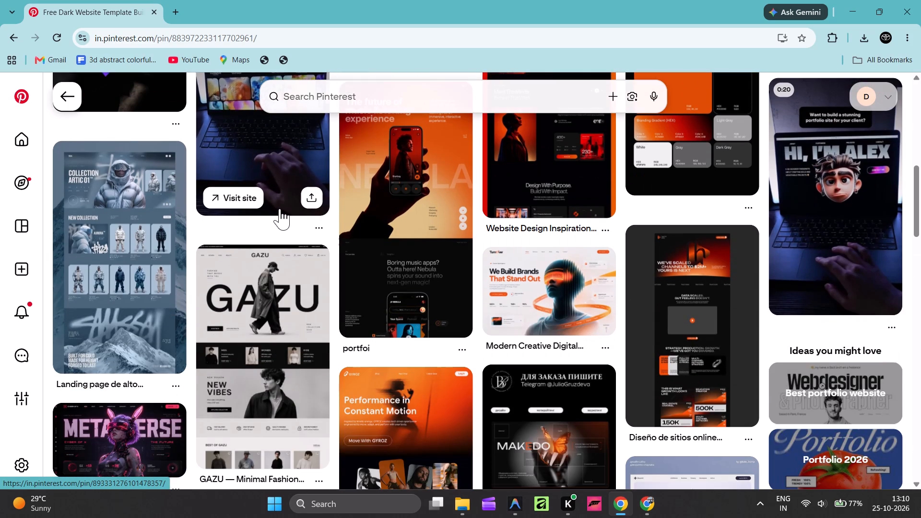
scroll(280, 209, down, 2)
scroll(282, 207, up, 5)
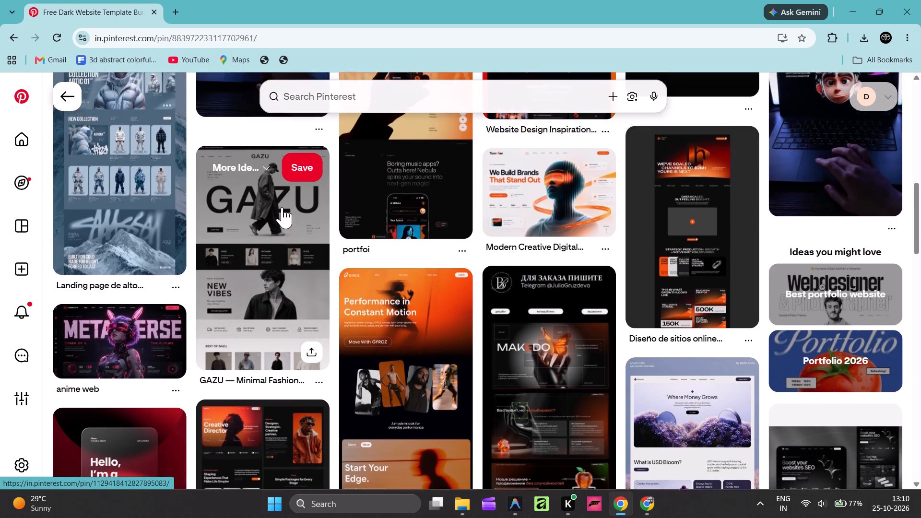
scroll(282, 207, up, 10)
scroll(282, 207, down, 1)
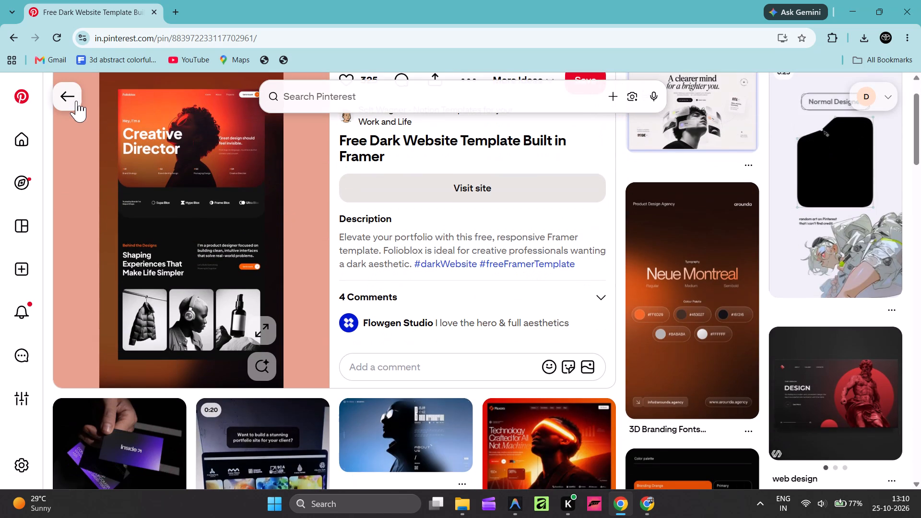
click(76, 101)
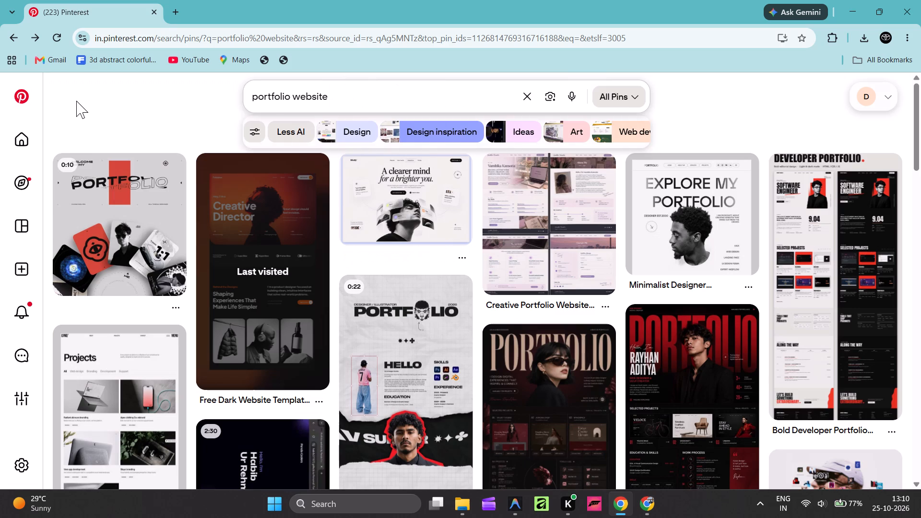
Browse the portfolio website pins for hero layout and styling references.
scroll(265, 225, down, 2)
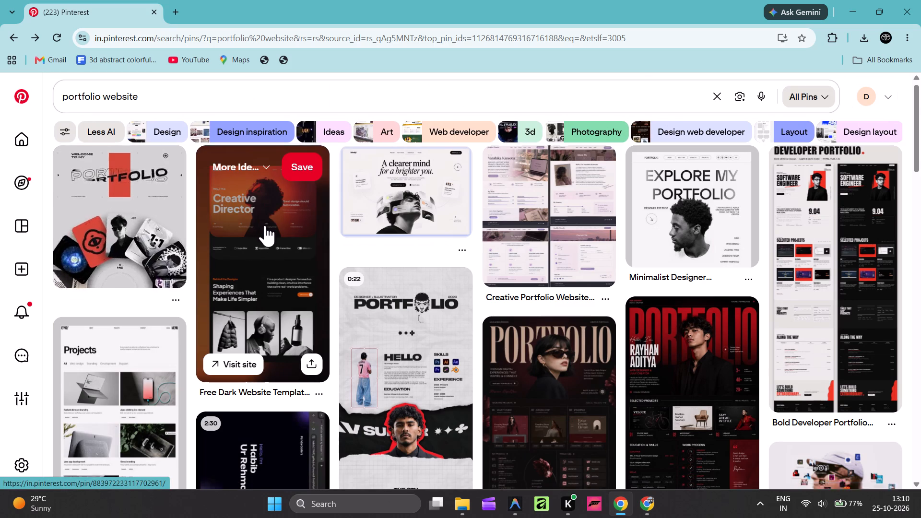
scroll(266, 225, down, 4)
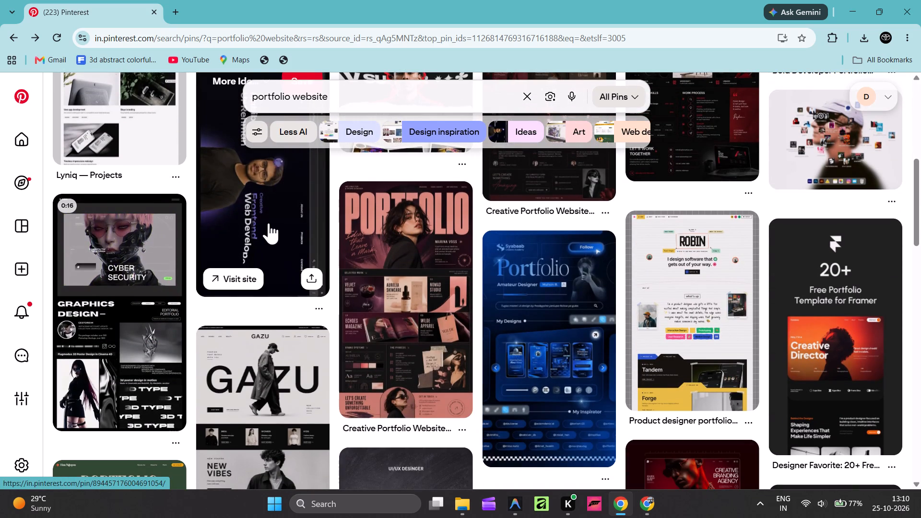
scroll(269, 223, down, 4)
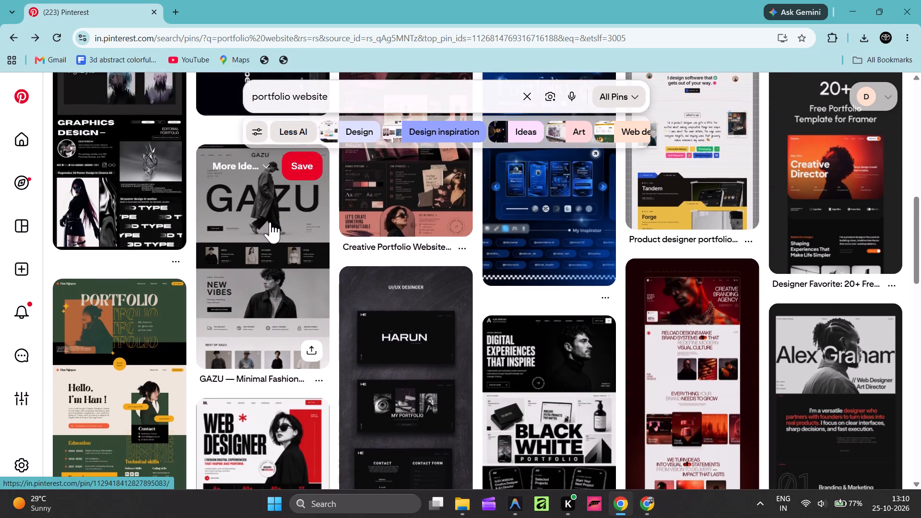
scroll(271, 222, down, 2)
scroll(271, 222, up, 4)
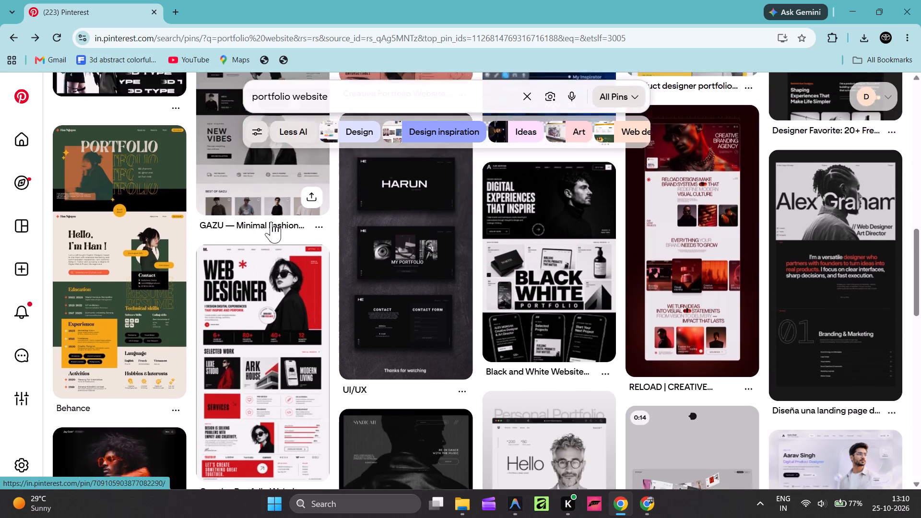
scroll(271, 222, up, 1)
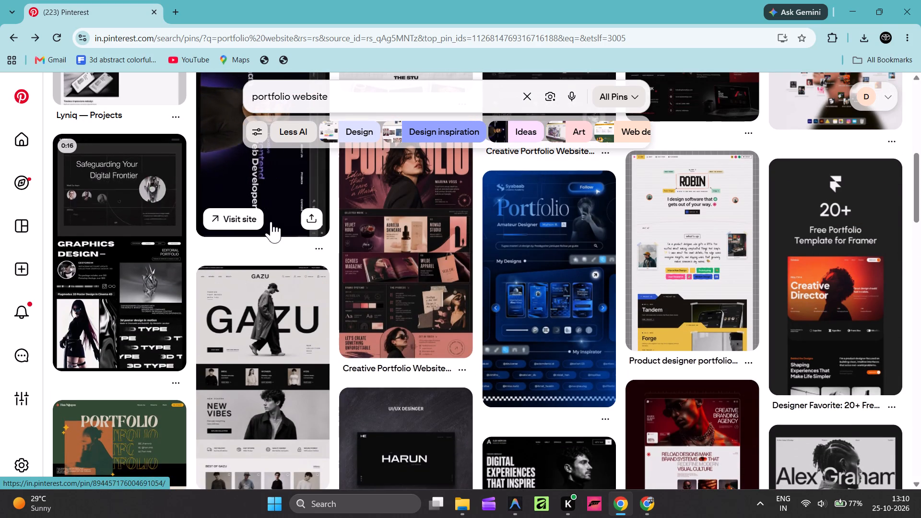
scroll(271, 222, down, 7)
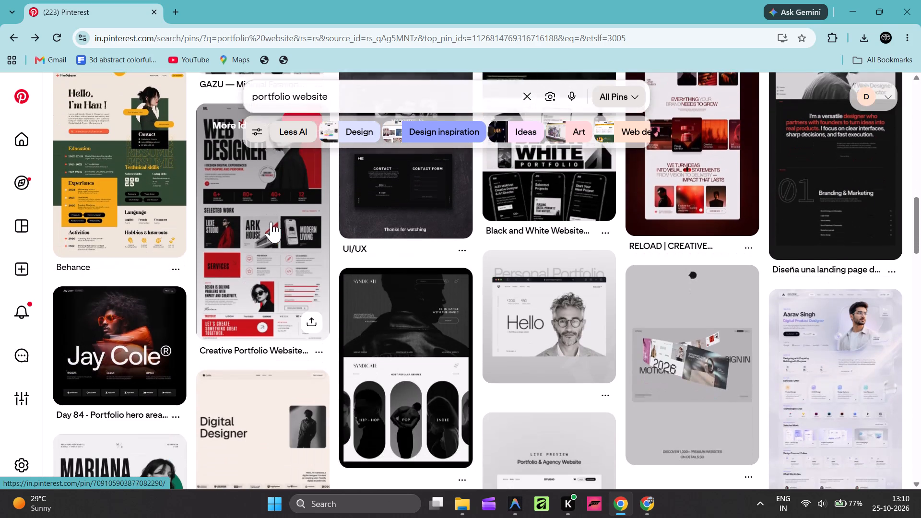
scroll(271, 222, down, 3)
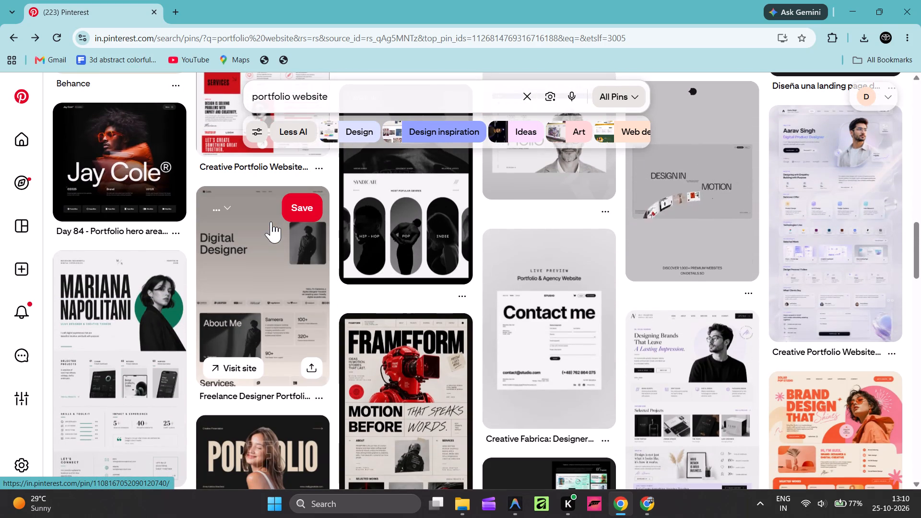
scroll(271, 222, down, 5)
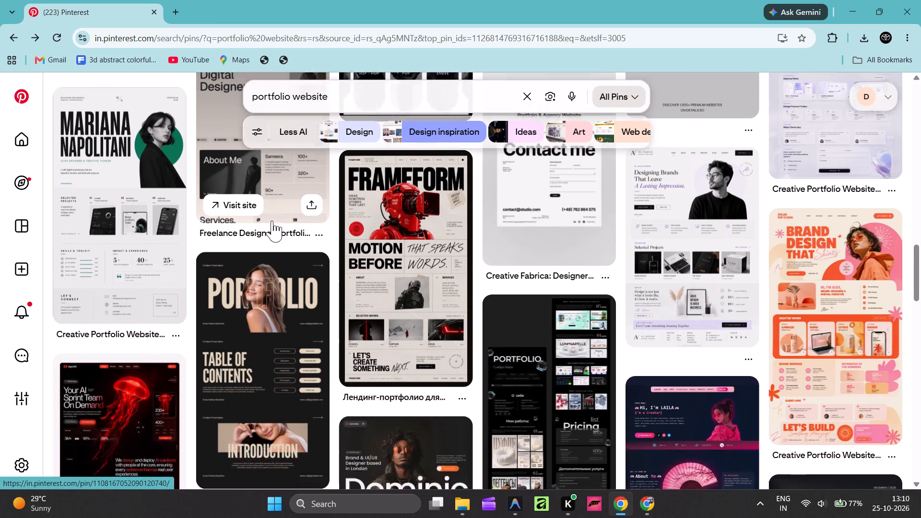
scroll(273, 220, down, 7)
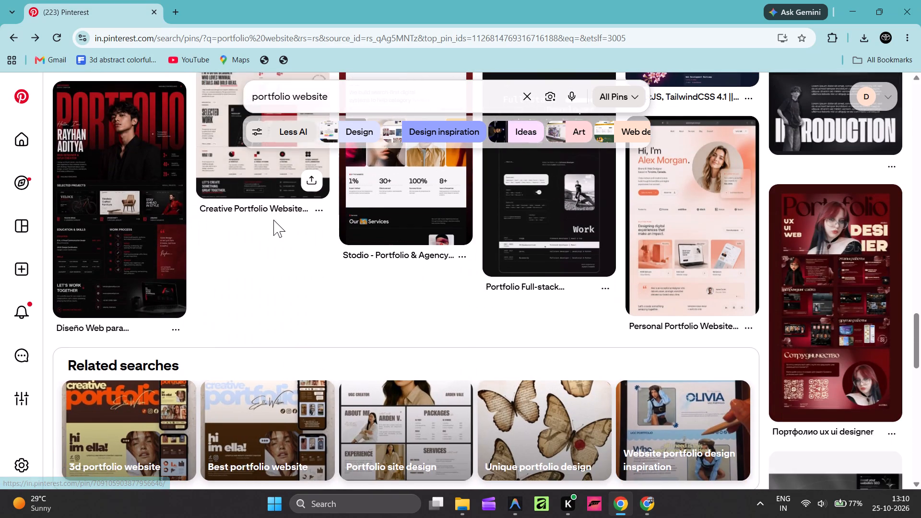
scroll(273, 220, down, 7)
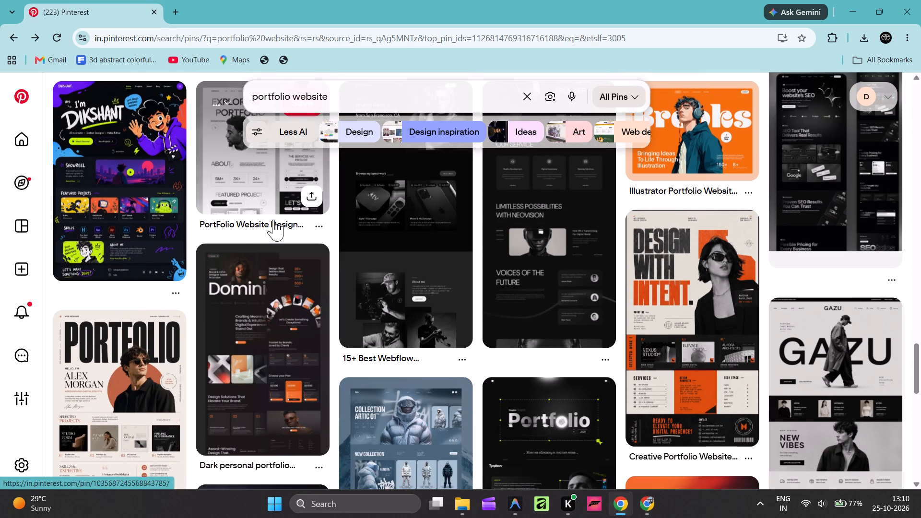
scroll(273, 220, down, 3)
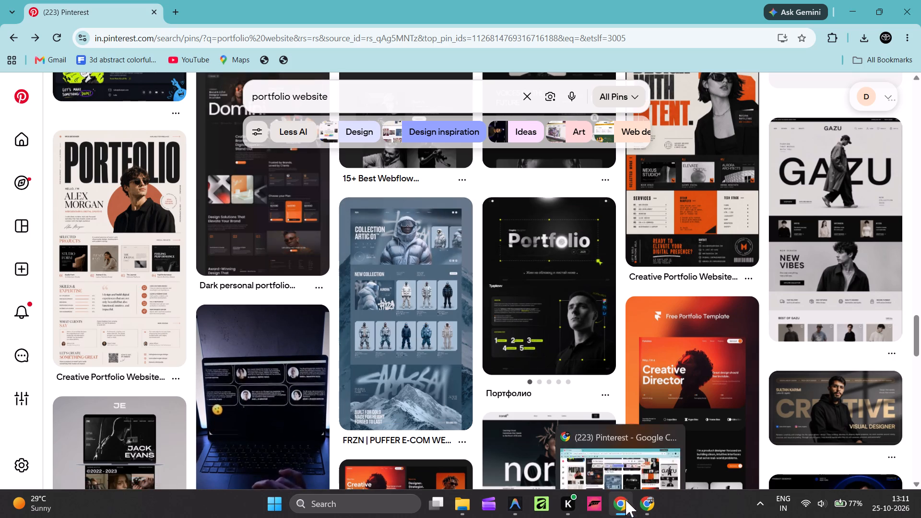
Switch to the browser window with the Figma file, check the hero of the locally running portfolio site, and return to the file.
click(638, 507)
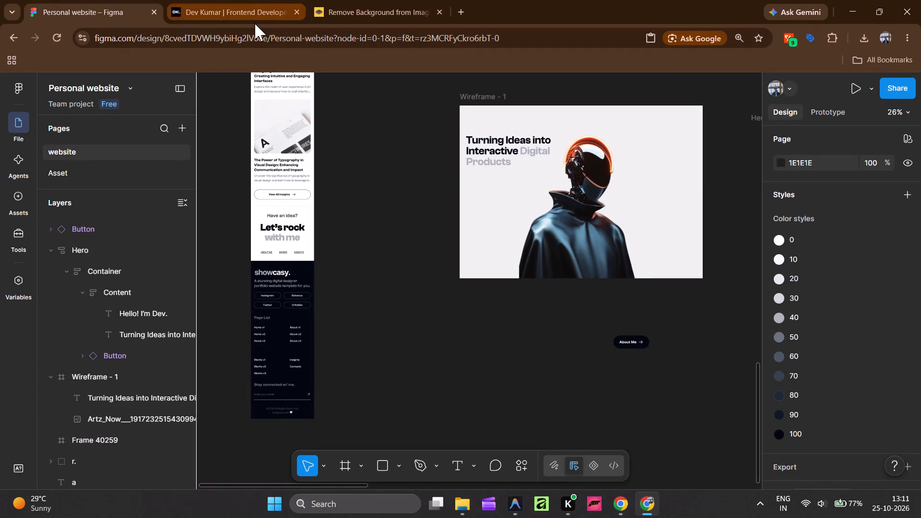
click(252, 21)
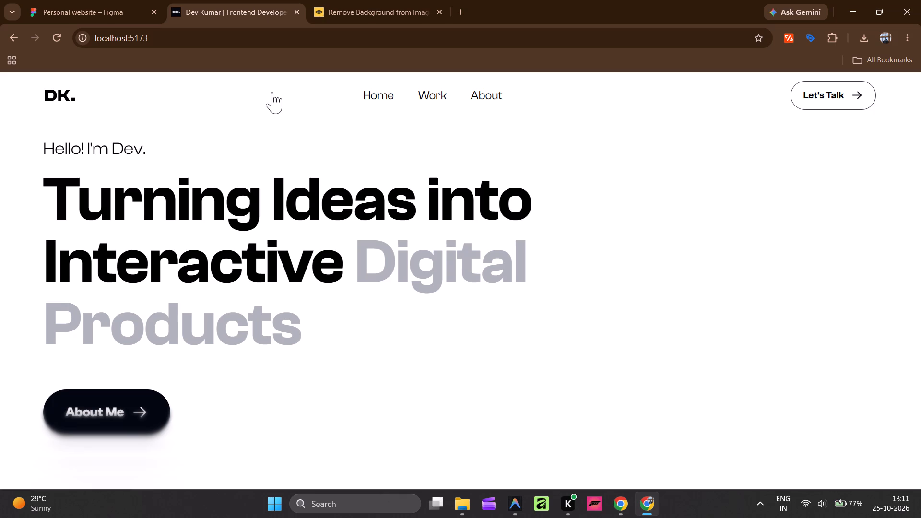
click(112, 10)
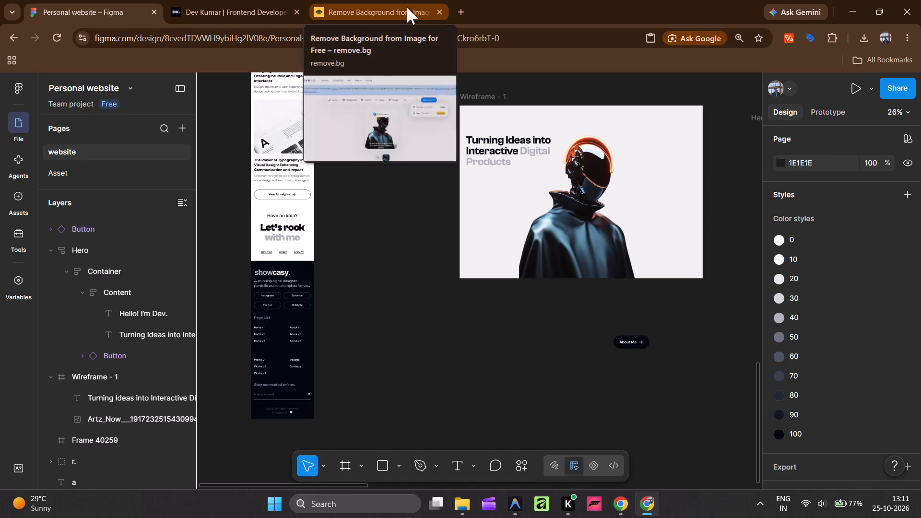
Search the web for "fun font" in a new browser tab and look over the results.
click(465, 12)
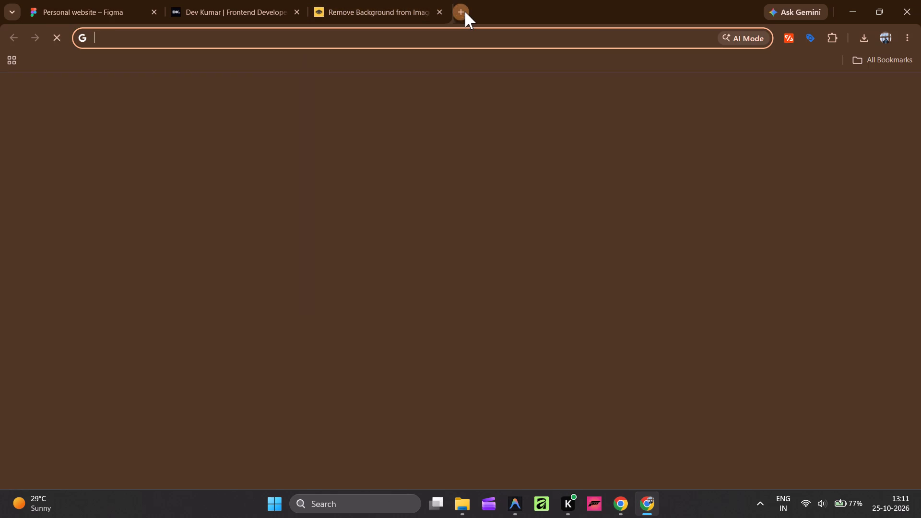
text(fu)
text(n)
key(space)
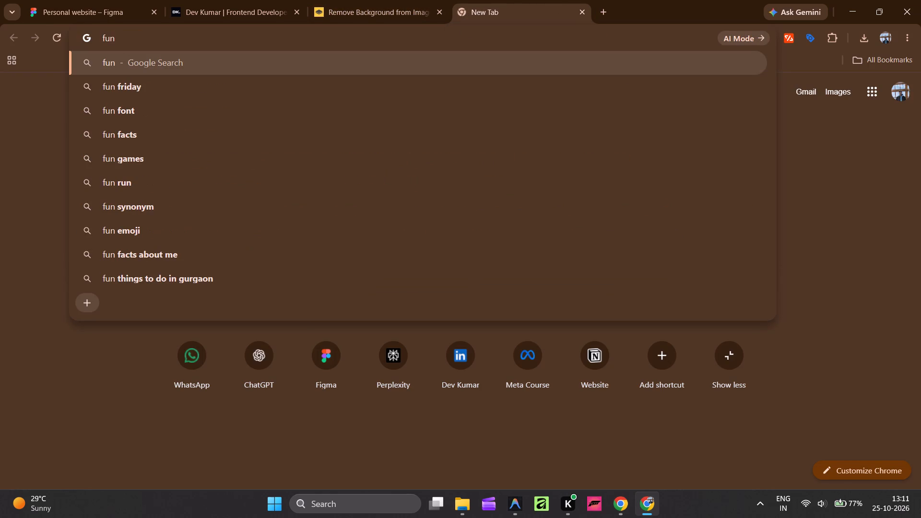
text(fon)
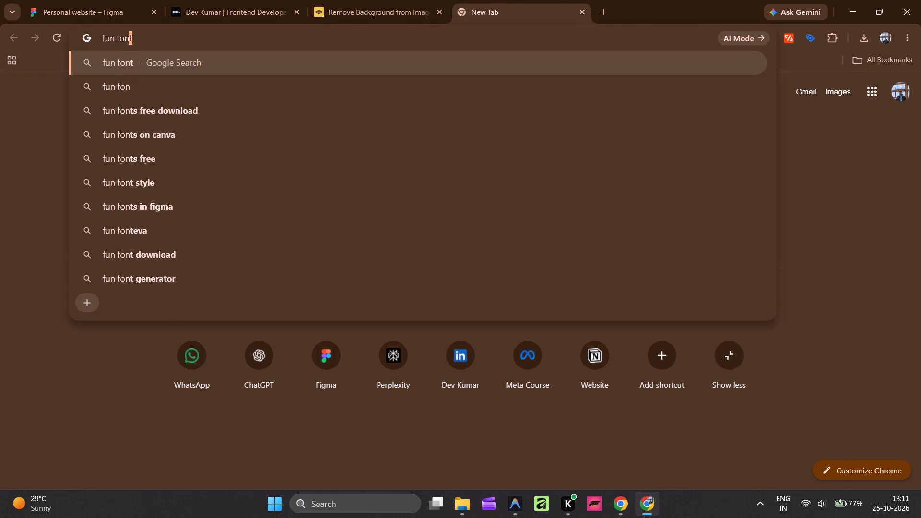
key(t)
key(Return)
scroll(414, 96, down, 1)
scroll(331, 178, up, 1)
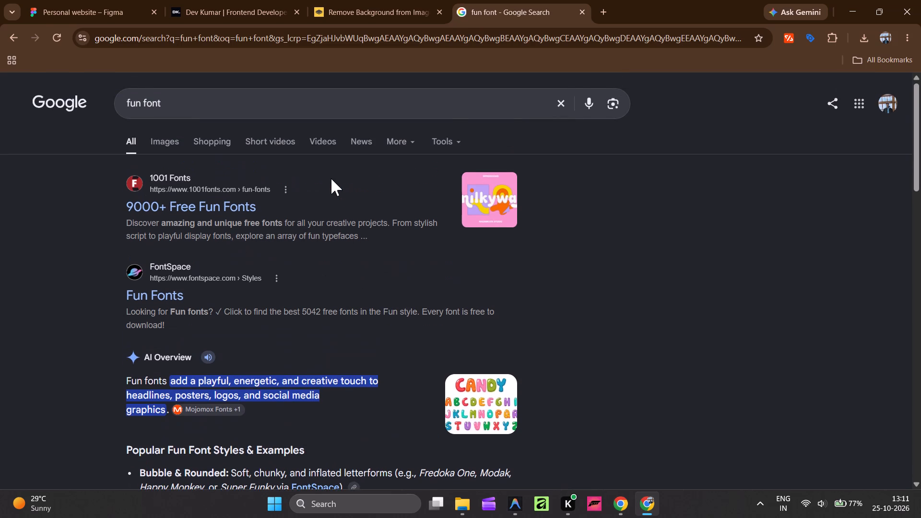
Open FontSpace's Fun Fonts page and browse its typefaces for a playful heading font.
click(164, 294)
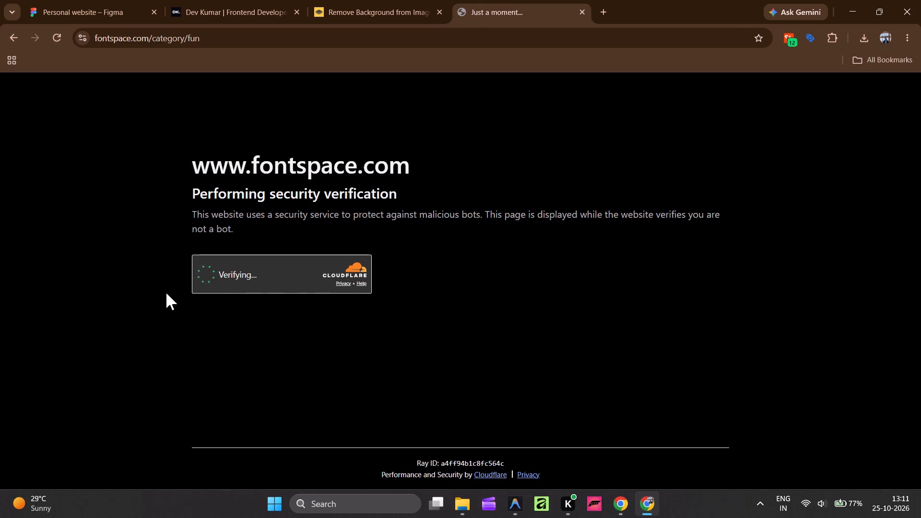
scroll(235, 267, down, 1)
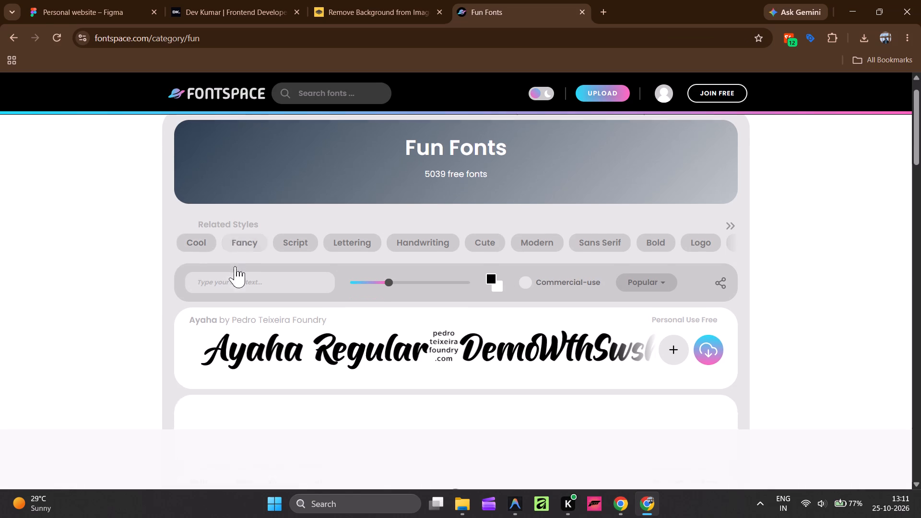
scroll(235, 266, down, 4)
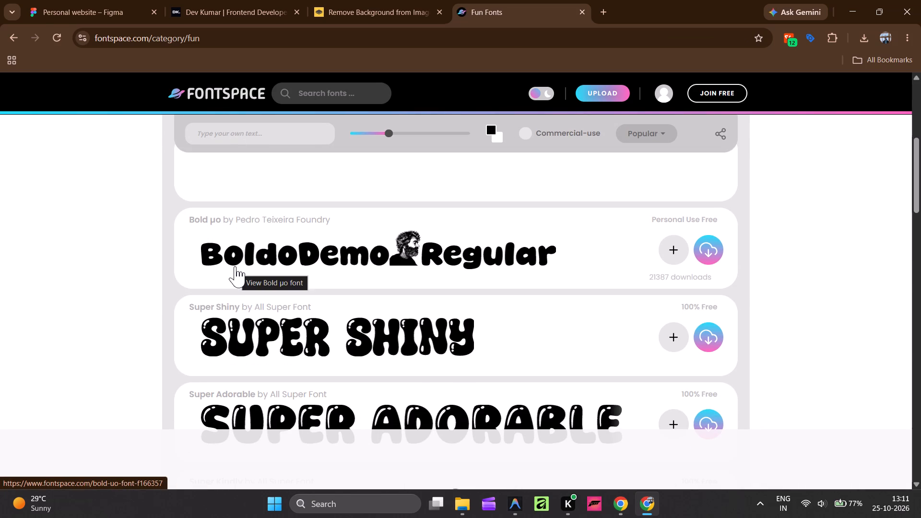
scroll(235, 266, down, 2)
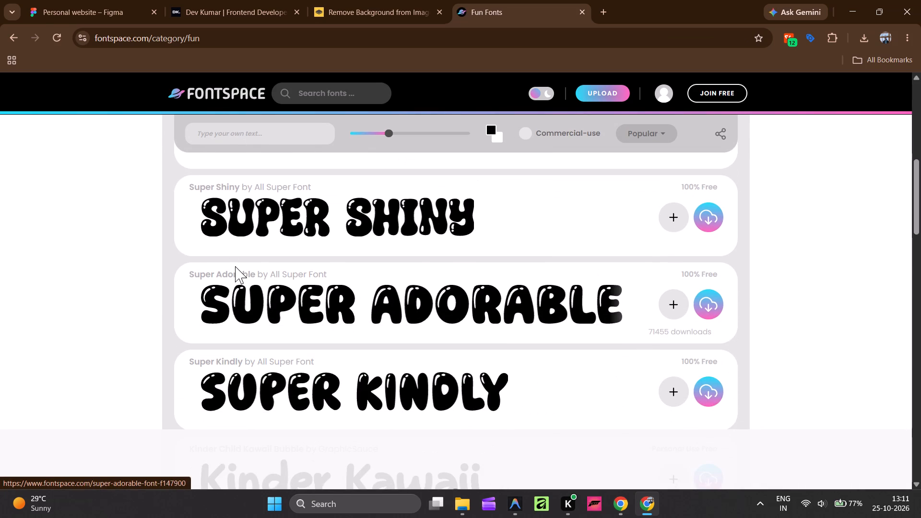
scroll(235, 266, down, 3)
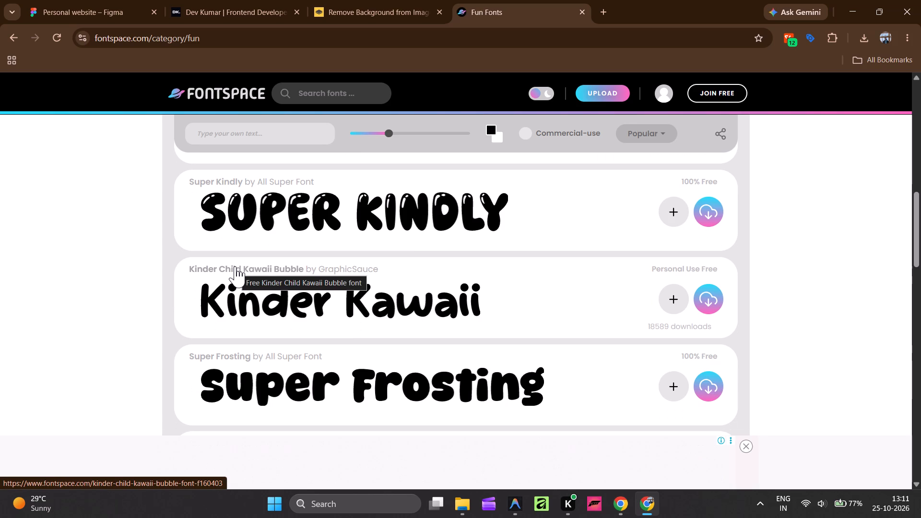
scroll(235, 266, down, 6)
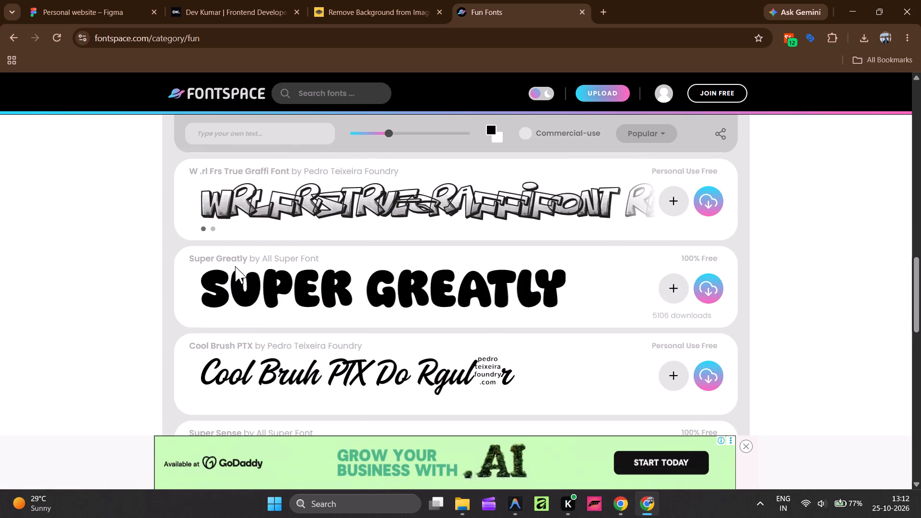
scroll(235, 266, down, 2)
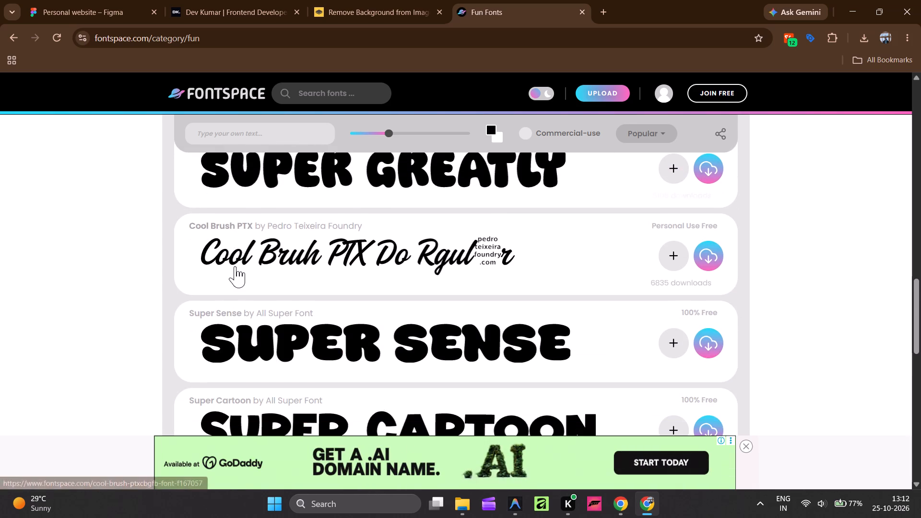
scroll(235, 266, down, 2)
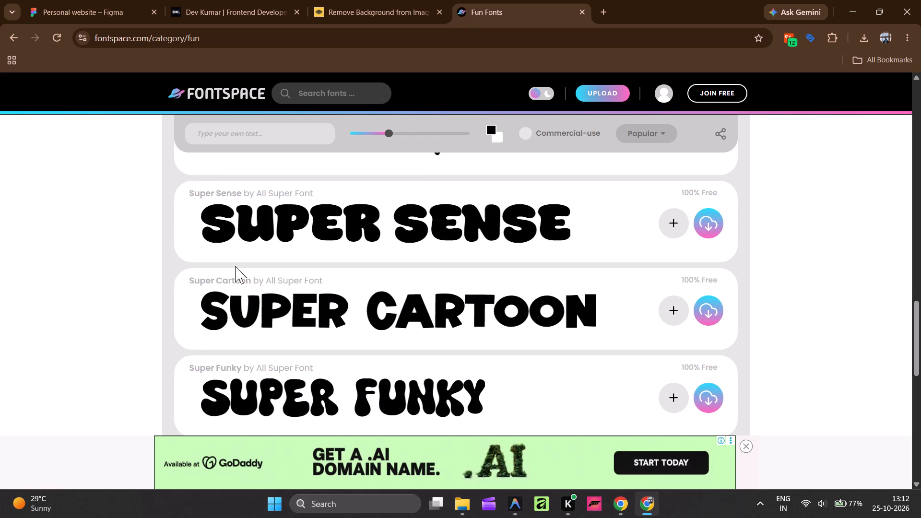
scroll(235, 266, down, 6)
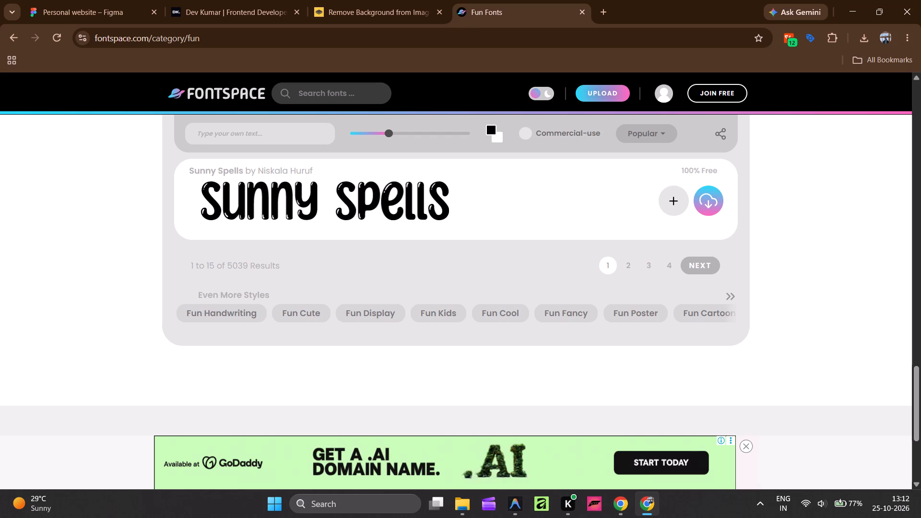
scroll(236, 266, down, 5)
scroll(236, 266, up, 1)
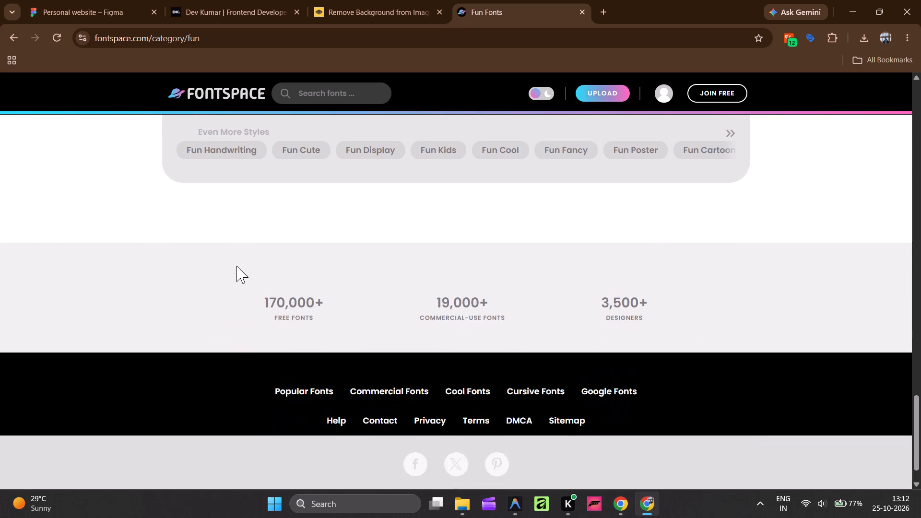
scroll(236, 266, up, 1)
scroll(236, 266, down, 1)
scroll(236, 266, up, 1)
scroll(236, 266, down, 2)
scroll(236, 266, up, 5)
scroll(236, 266, down, 1)
scroll(236, 266, up, 4)
scroll(237, 266, down, 1)
scroll(237, 266, up, 11)
scroll(237, 266, down, 1)
scroll(237, 266, up, 7)
scroll(237, 266, down, 1)
scroll(237, 266, up, 7)
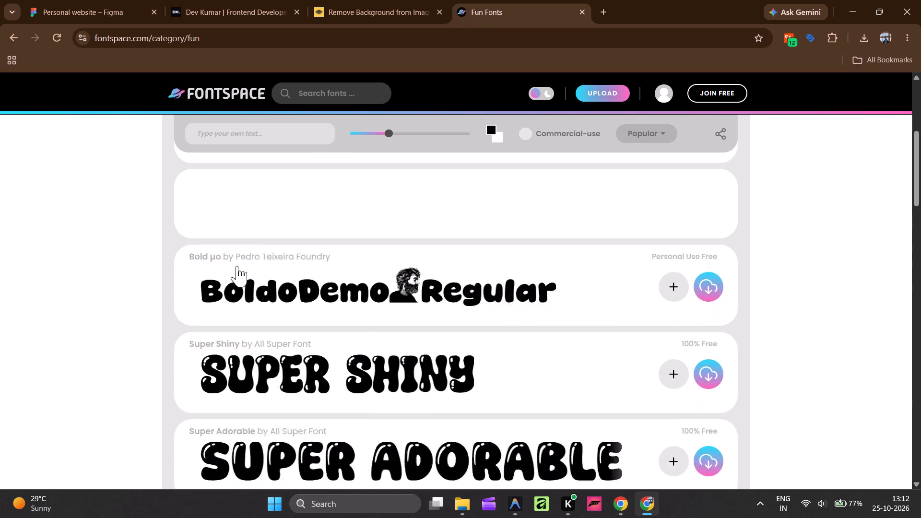
Return to the Figma file, select the words "Digital Products" in the Wireframe - 1 heading, and set the font picker to show all fonts.
click(260, 3)
click(81, 12)
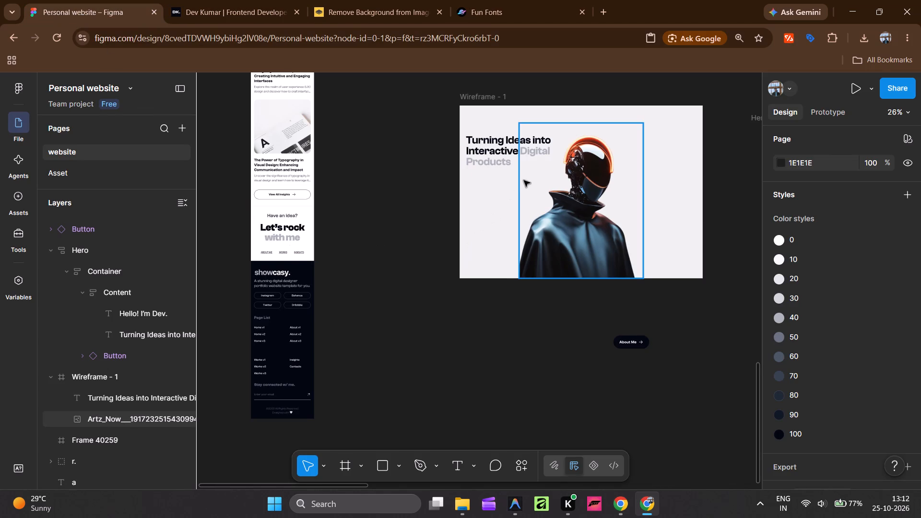
ctrl+scroll(503, 213, up, 3)
scroll(520, 198, up, 2)
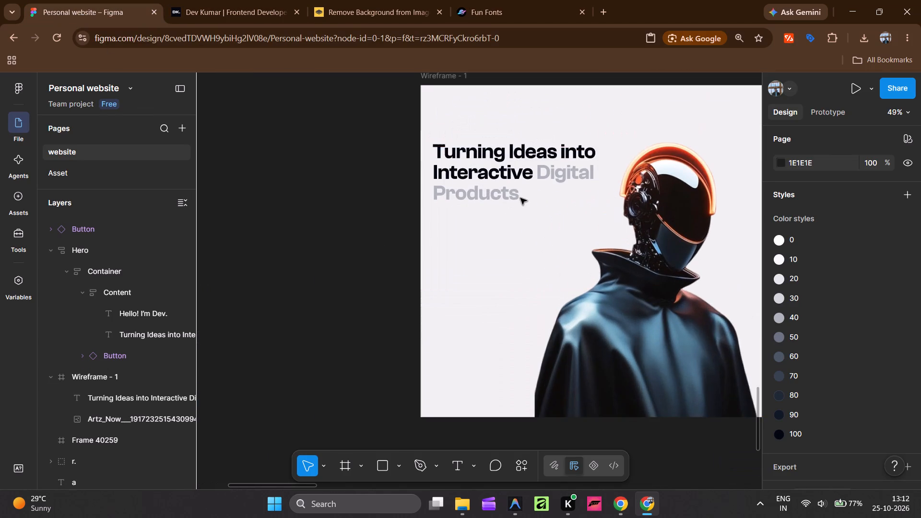
ctrl+double_click(560, 253)
ctrl+click(538, 251)
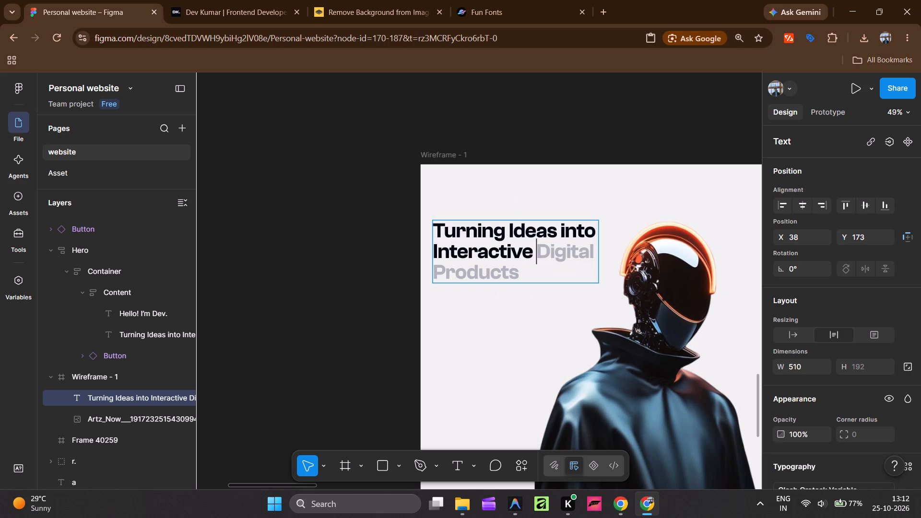
ctrl+drag(538, 251, 531, 289)
scroll(840, 345, down, 3)
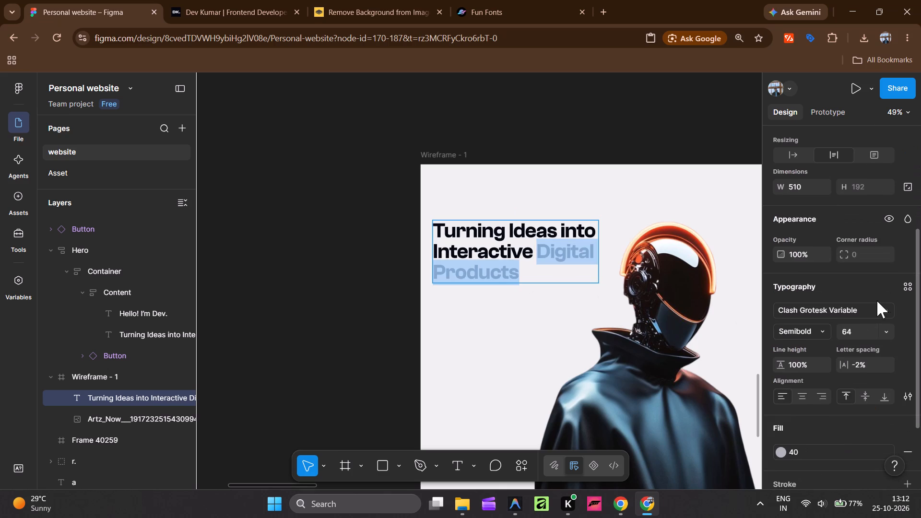
click(890, 311)
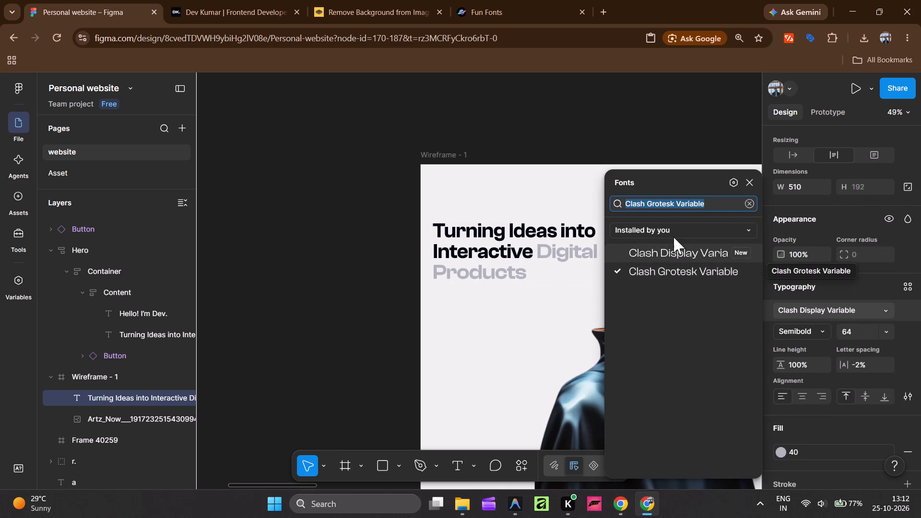
click(661, 234)
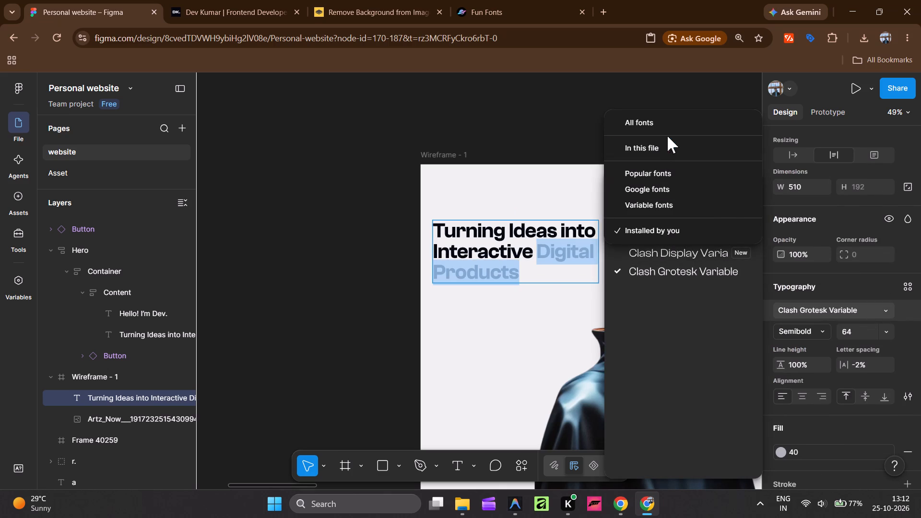
click(670, 126)
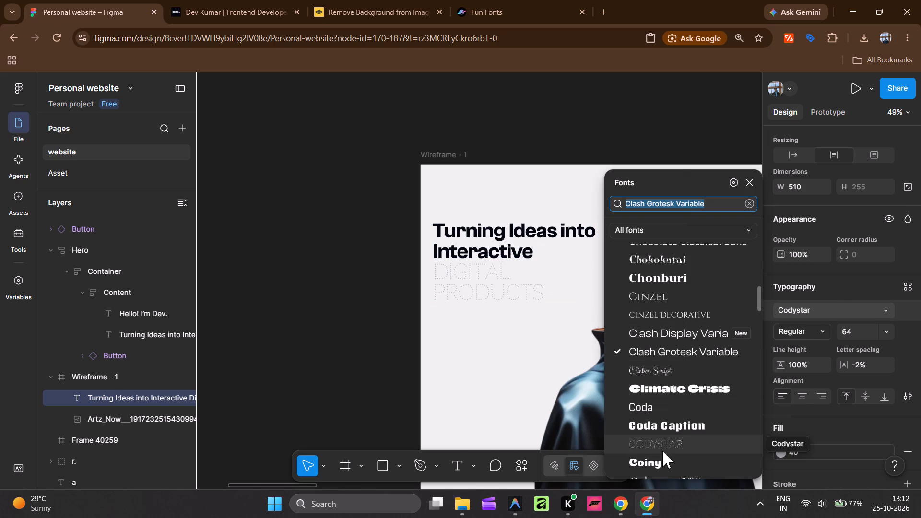
Preview candidate typefaces on "Digital Products", including fonts matching the searches "sans" and "sans serif".
scroll(662, 451, down, 1)
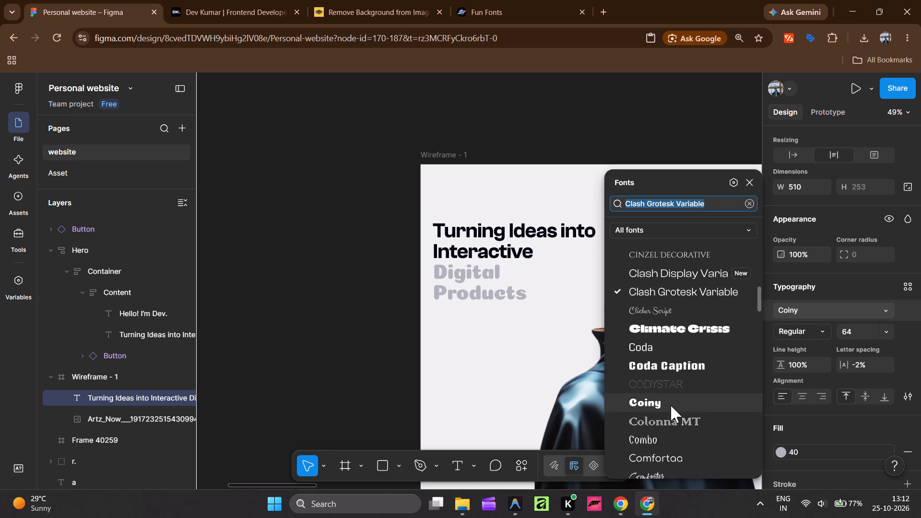
scroll(674, 424, down, 1)
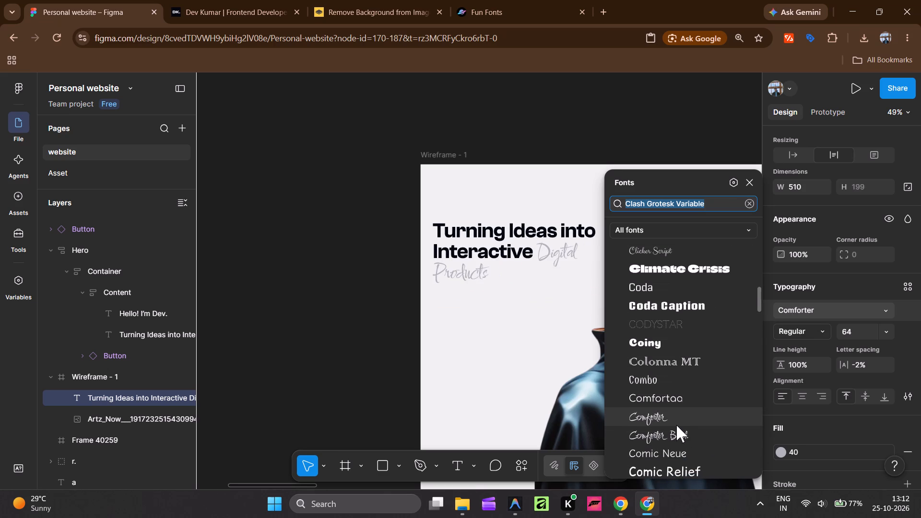
scroll(676, 425, down, 1)
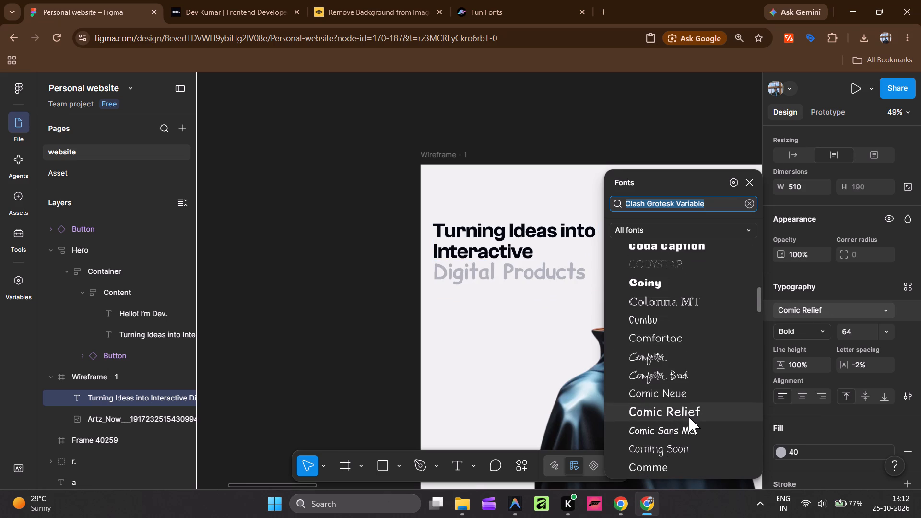
text(sans)
key(space)
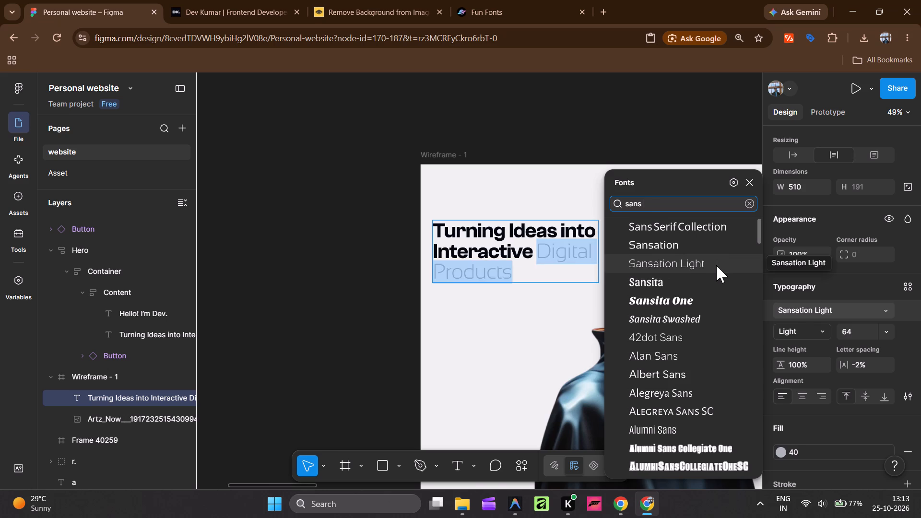
text(serif)
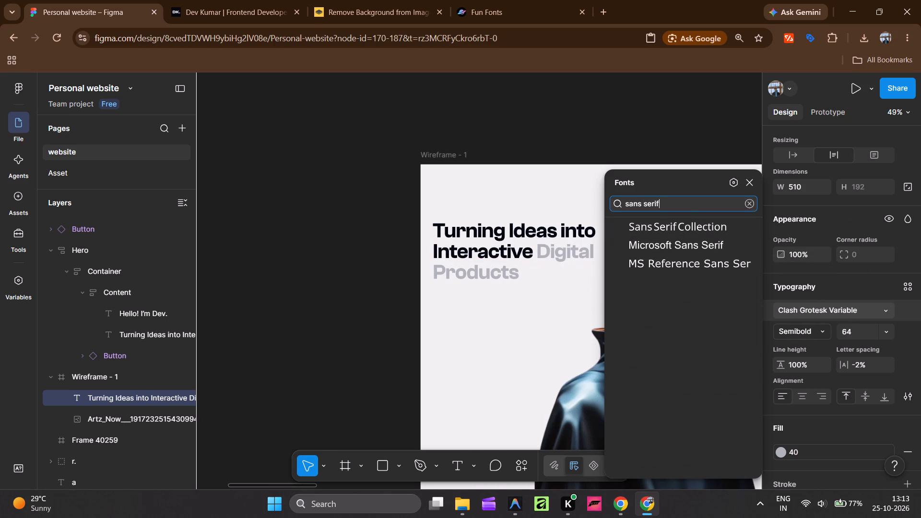
key(BackSpace)
key(BackSpace)
key(BackSpace)
key(BackSpace)
key(BackSpace)
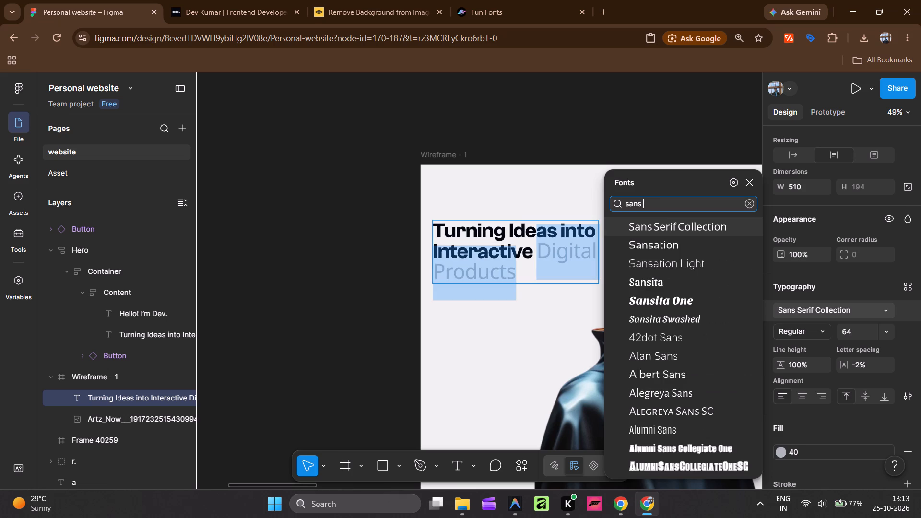
scroll(685, 274, down, 3)
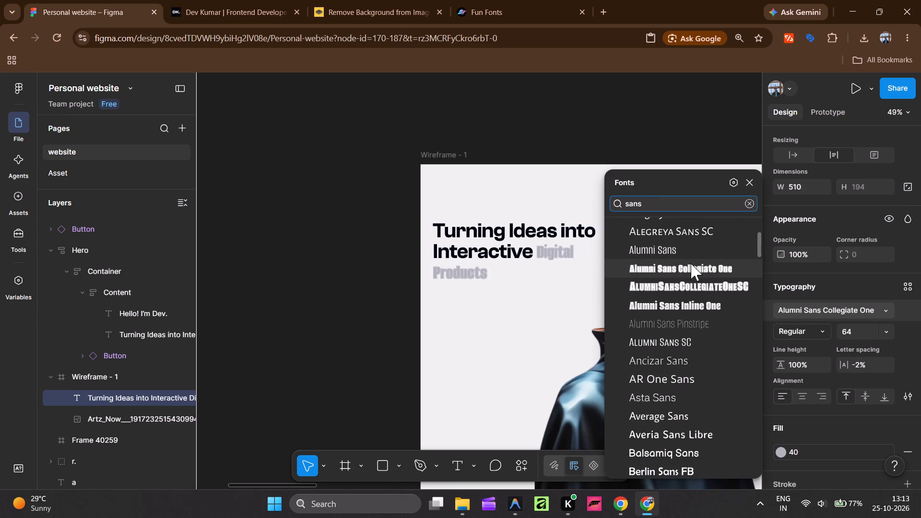
Clear the font search and preview typefaces from the full font list on the words "Digital Products".
key(ctrl+BackSpace)
scroll(696, 268, up, 2)
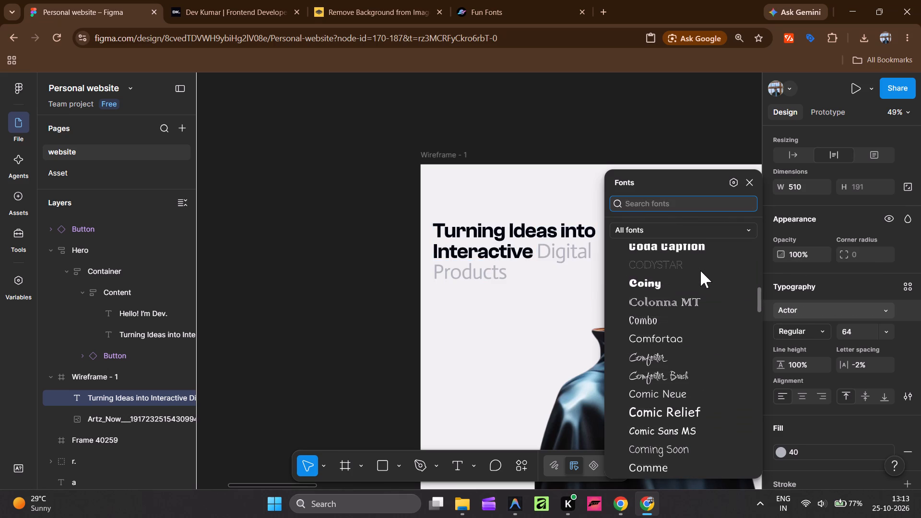
scroll(700, 271, up, 20)
scroll(700, 271, up, 20)
scroll(700, 271, up, 7)
scroll(700, 271, down, 1)
scroll(700, 271, up, 1)
scroll(700, 271, down, 1)
scroll(700, 271, up, 20)
scroll(700, 271, up, 2)
scroll(700, 271, down, 5)
scroll(700, 271, up, 1)
scroll(700, 271, down, 1)
scroll(700, 271, up, 20)
scroll(700, 271, up, 4)
scroll(700, 271, down, 2)
scroll(700, 271, up, 20)
scroll(700, 271, up, 15)
scroll(700, 271, down, 1)
scroll(700, 271, up, 14)
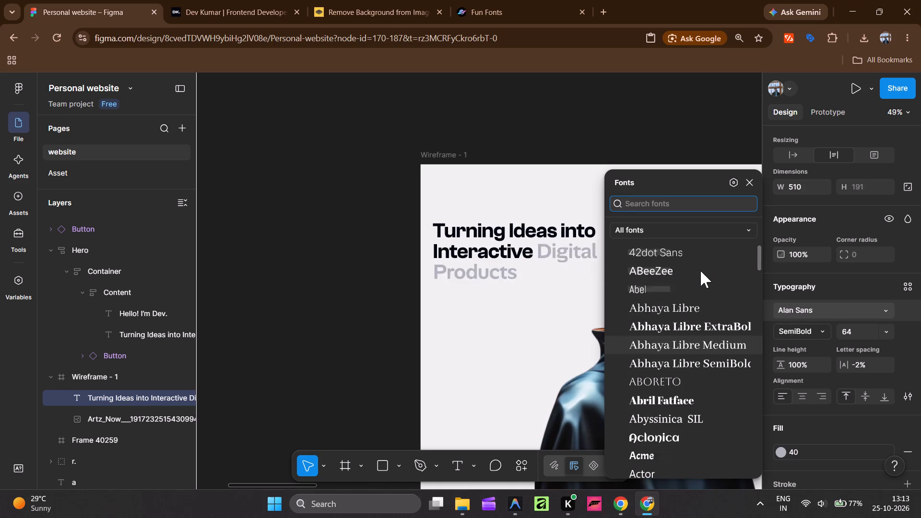
scroll(700, 271, up, 20)
scroll(700, 271, up, 4)
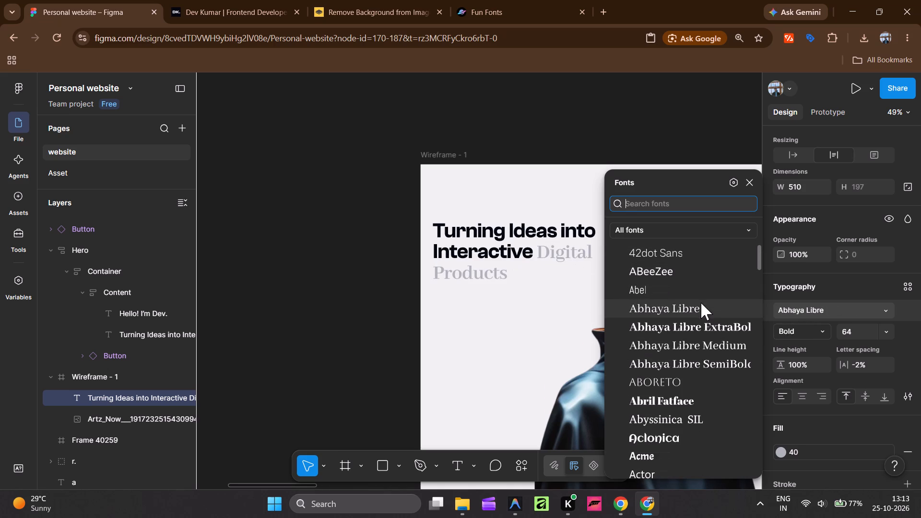
scroll(704, 333, down, 1)
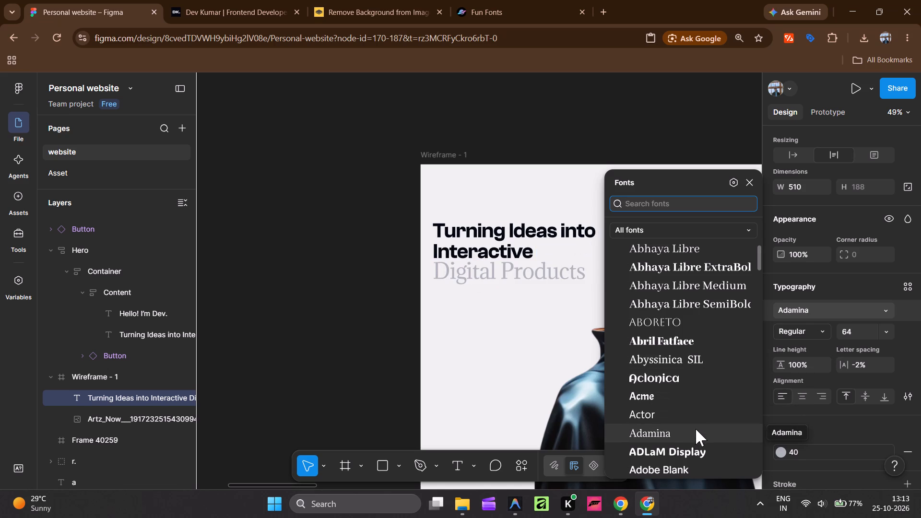
scroll(696, 429, down, 1)
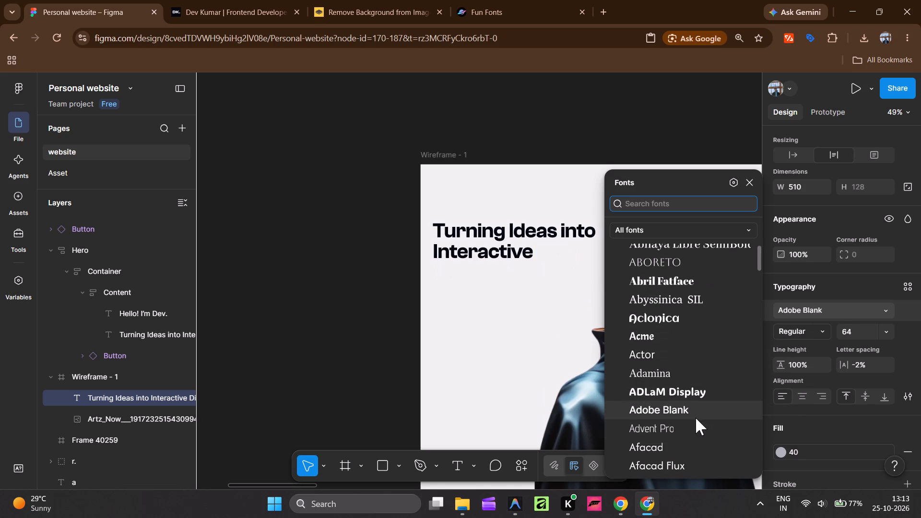
scroll(696, 418, down, 1)
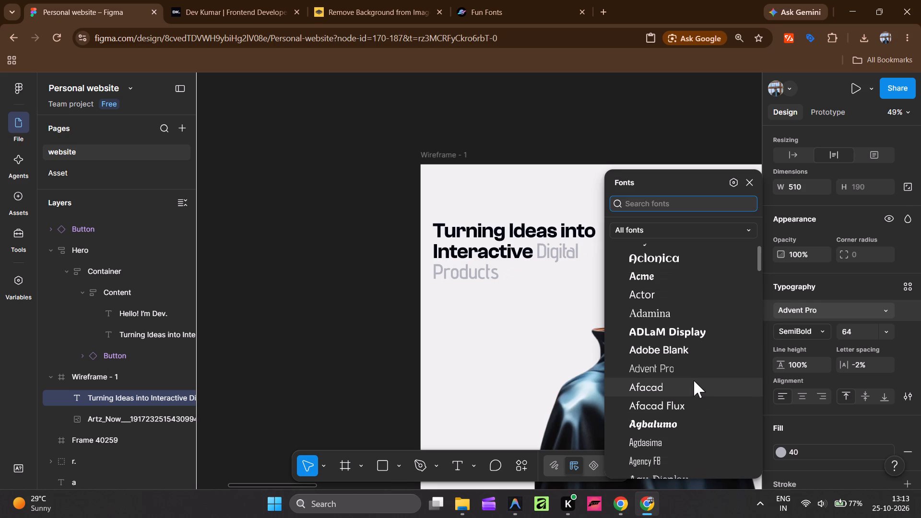
scroll(693, 393, down, 2)
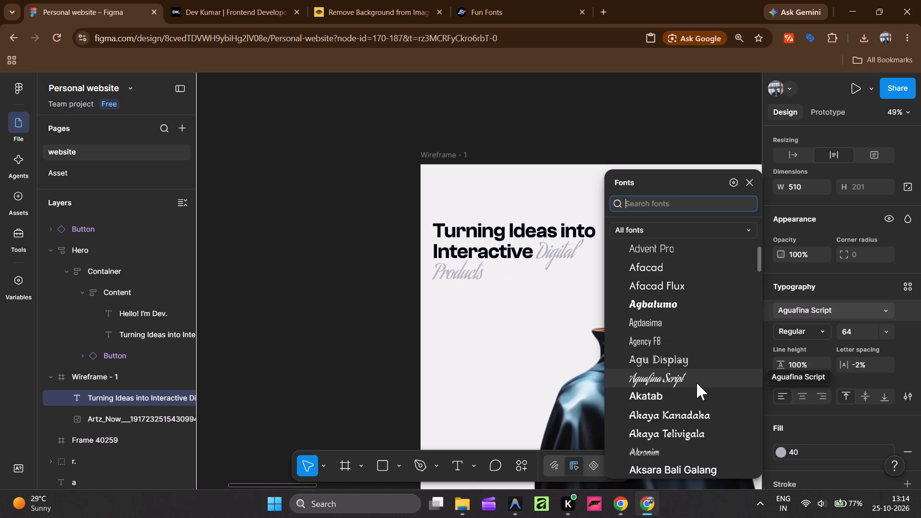
scroll(689, 421, down, 1)
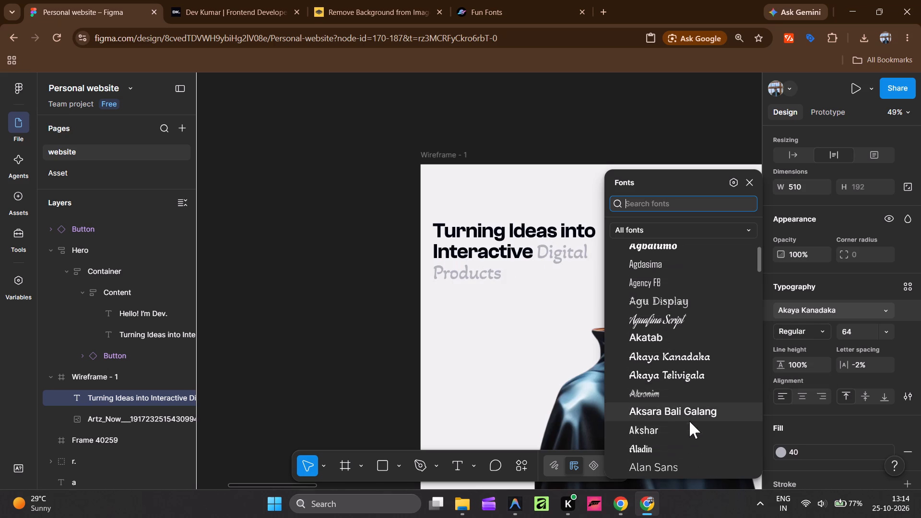
scroll(689, 421, down, 4)
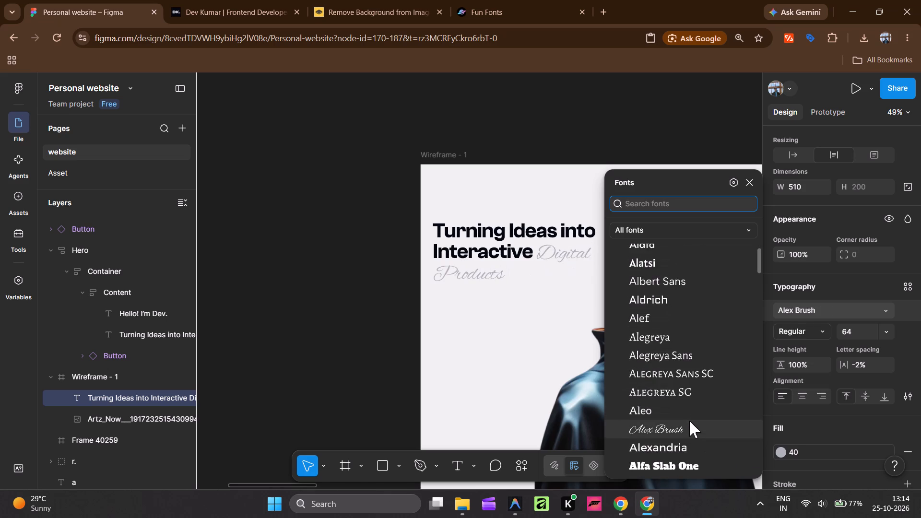
scroll(689, 421, down, 1)
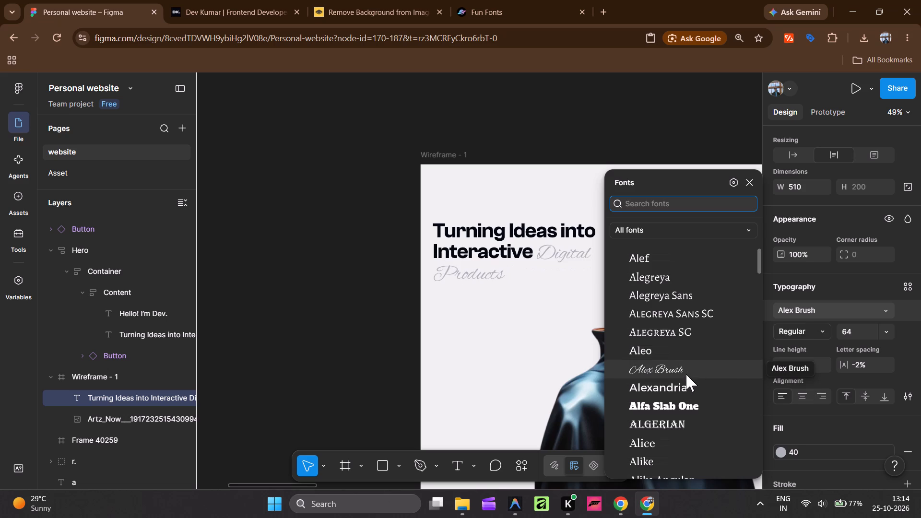
scroll(686, 374, down, 2)
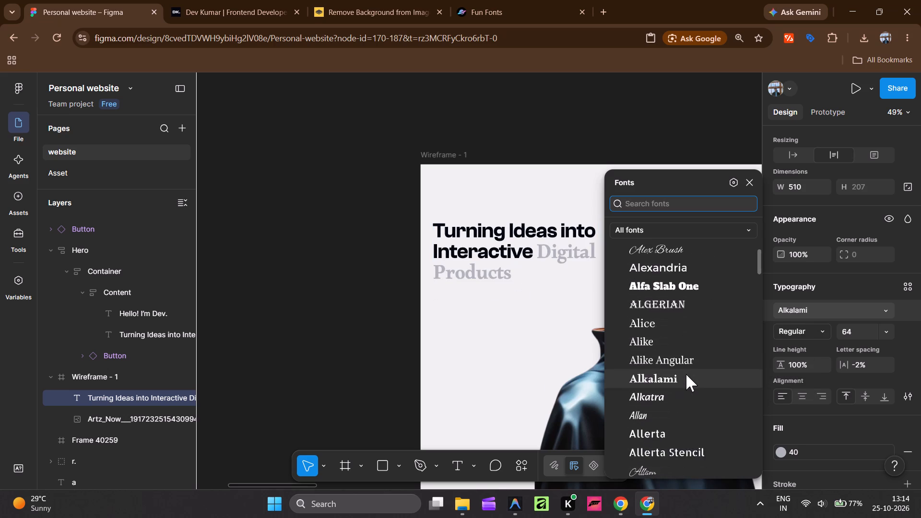
scroll(686, 374, up, 2)
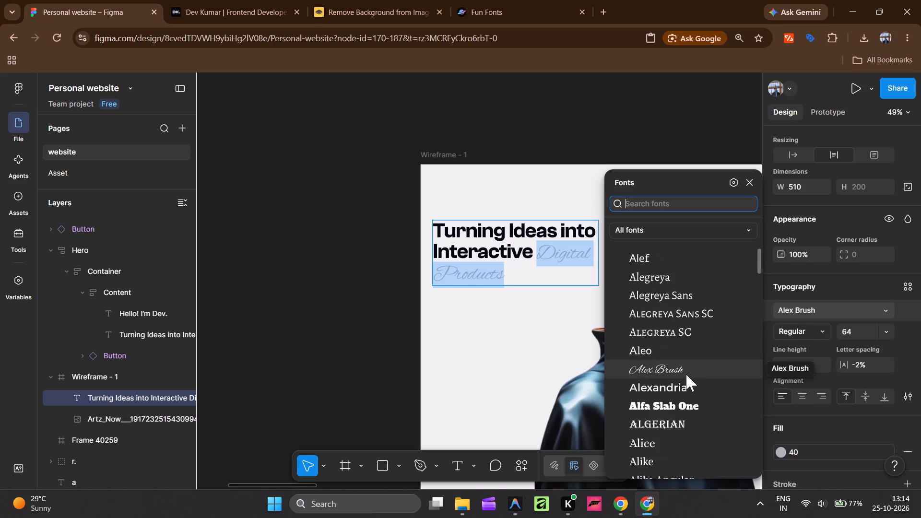
Select only the word "Digital" in the heading, preview typefaces from the full font list on it, and leave without choosing one.
double_click(559, 253)
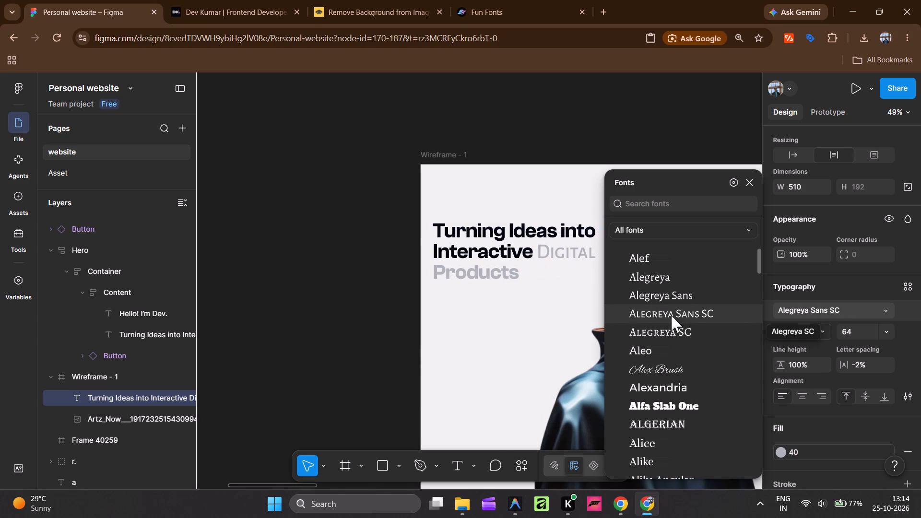
scroll(672, 311, up, 2)
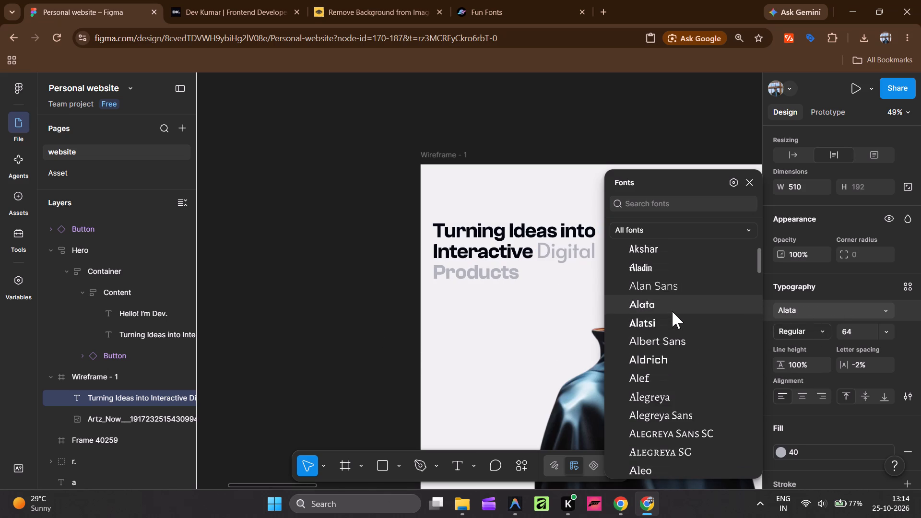
scroll(672, 311, up, 3)
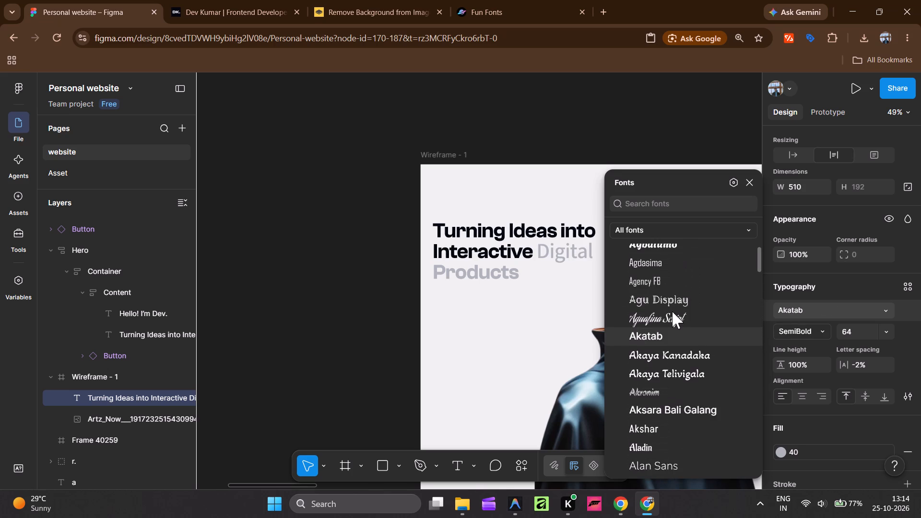
scroll(672, 311, up, 3)
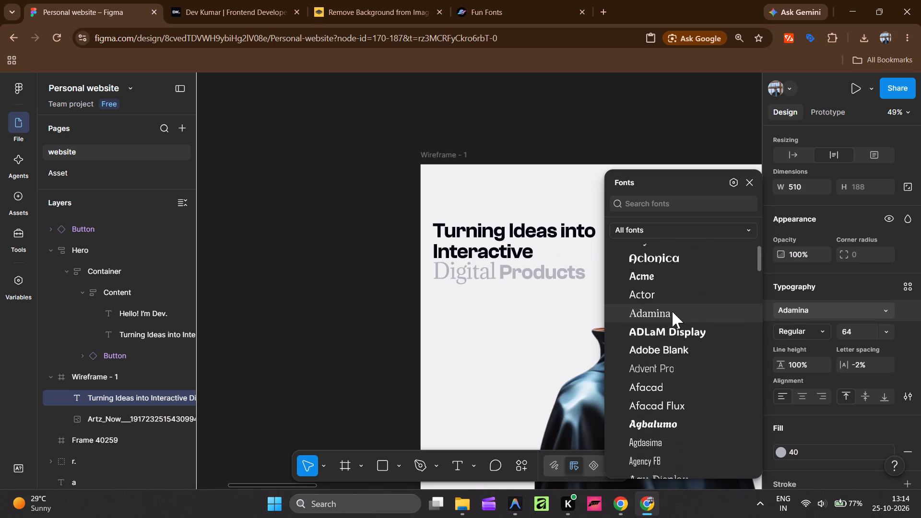
scroll(673, 295, up, 2)
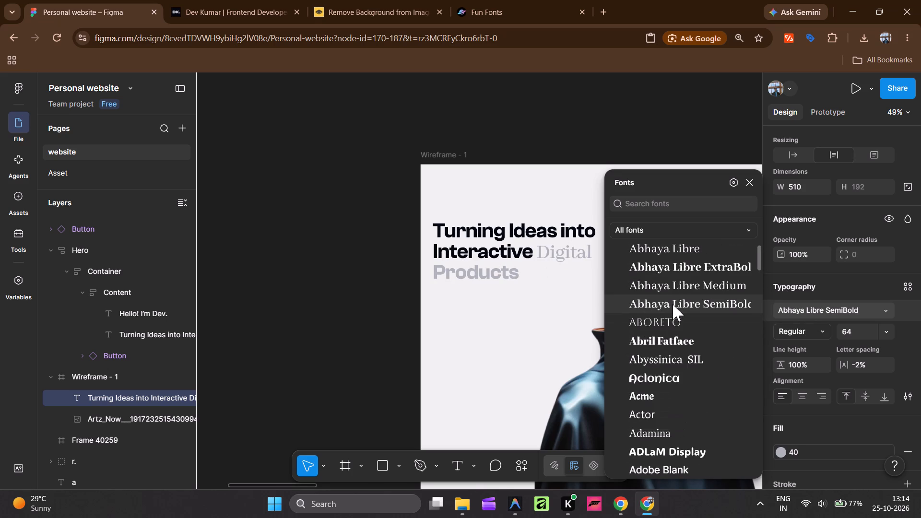
scroll(669, 318, up, 1)
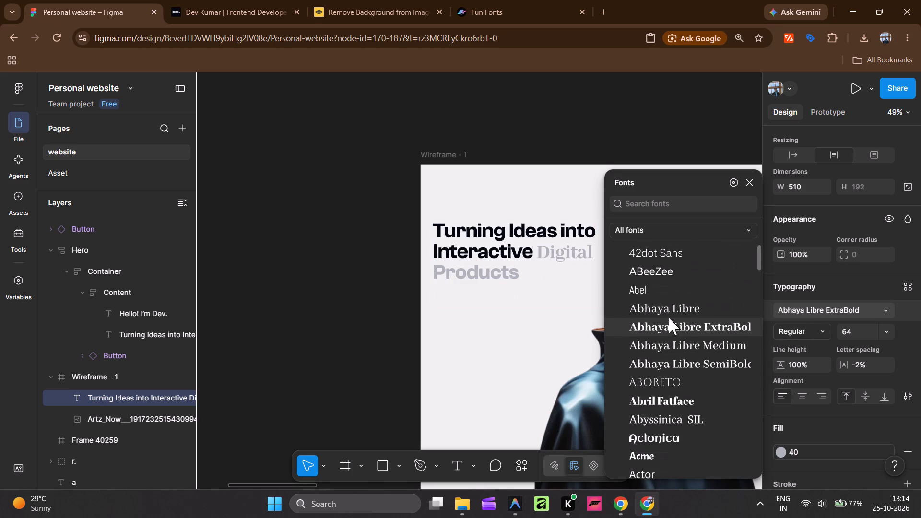
scroll(669, 318, up, 2)
scroll(669, 318, down, 2)
scroll(669, 318, up, 1)
scroll(669, 318, down, 18)
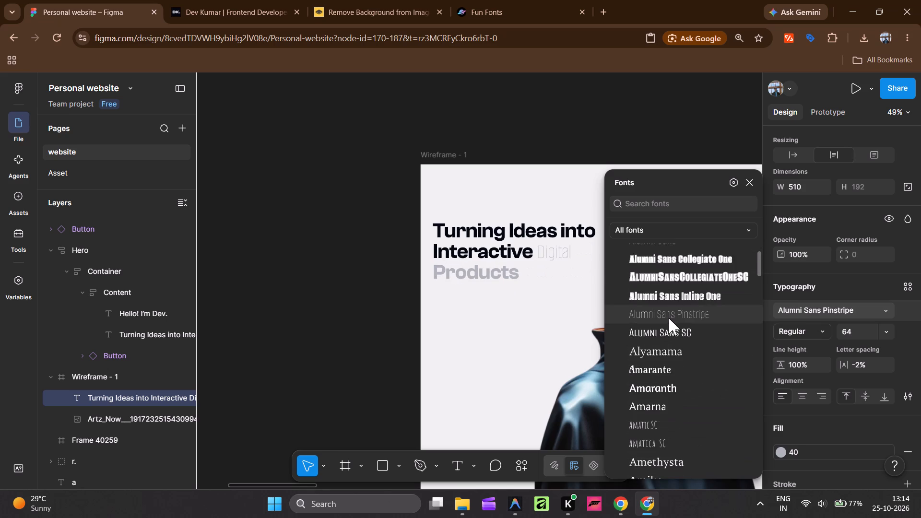
scroll(669, 318, down, 3)
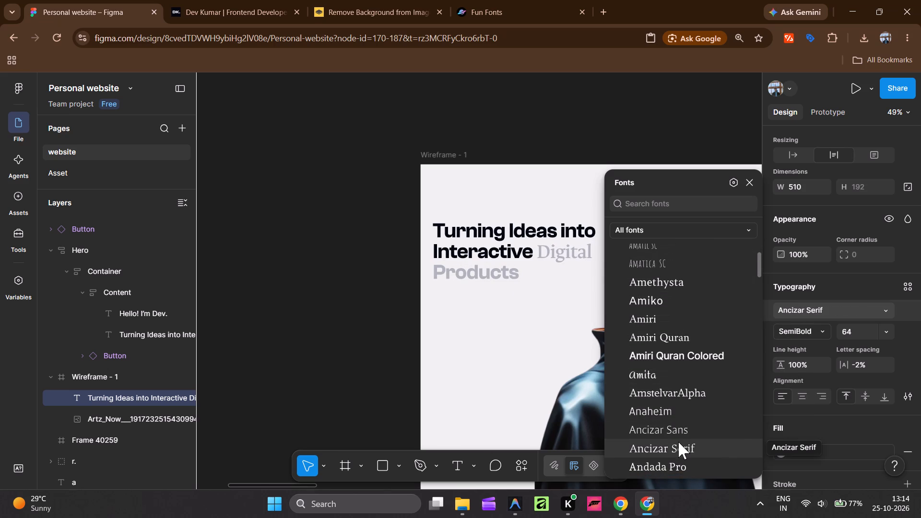
scroll(678, 442, down, 6)
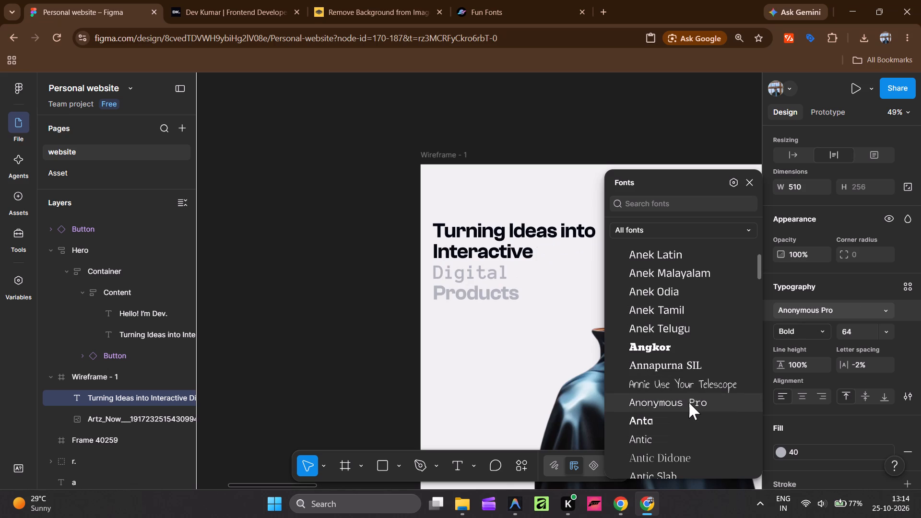
scroll(689, 402, down, 2)
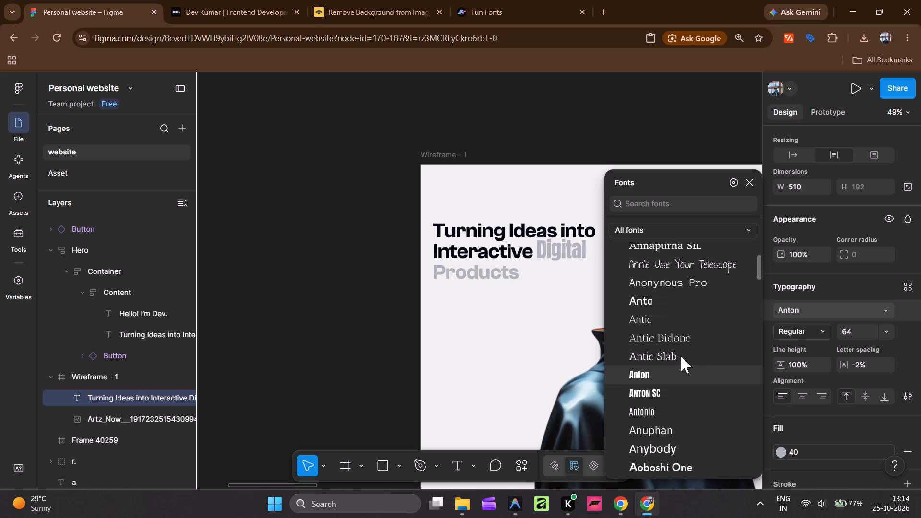
scroll(681, 356, down, 3)
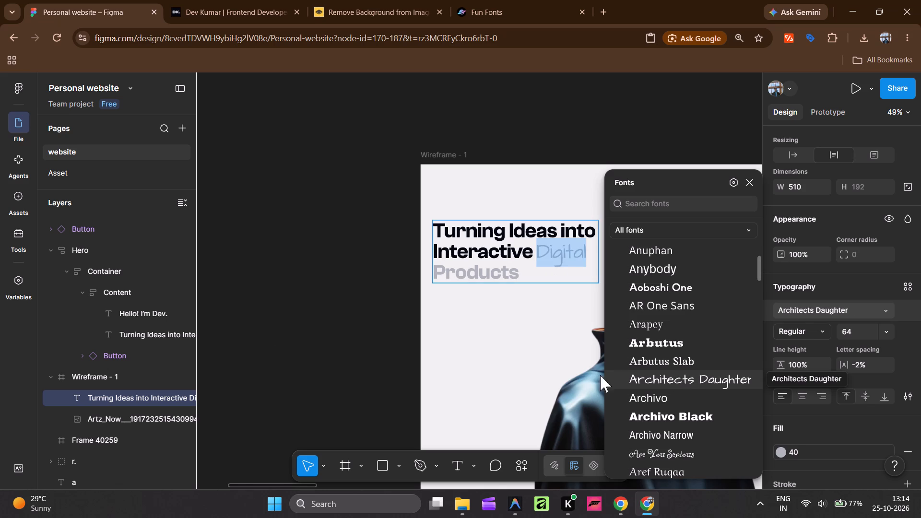
double_click(285, 314)
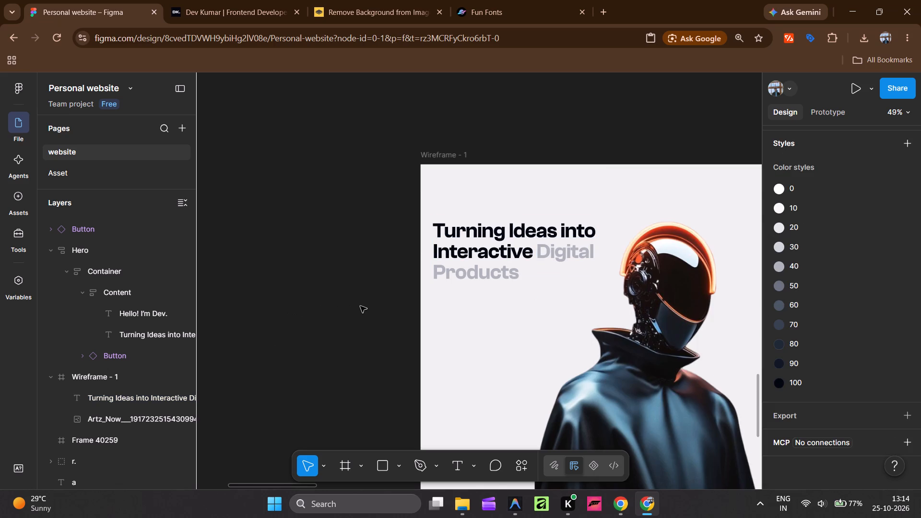
Move the "Turning Ideas into Interactive Digital Products" heading to the right side of Wireframe - 1, beside the character.
ctrl+scroll(360, 306, down, 3)
click(422, 282)
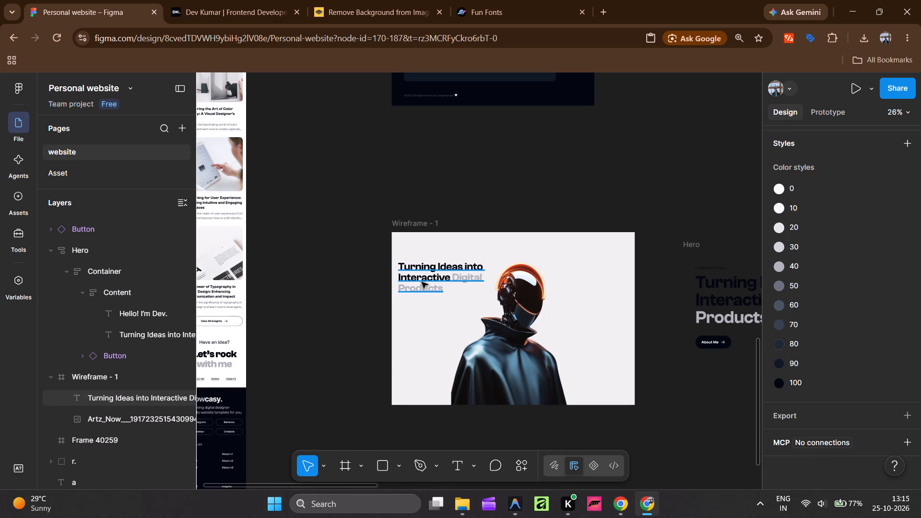
drag(422, 282, 584, 360)
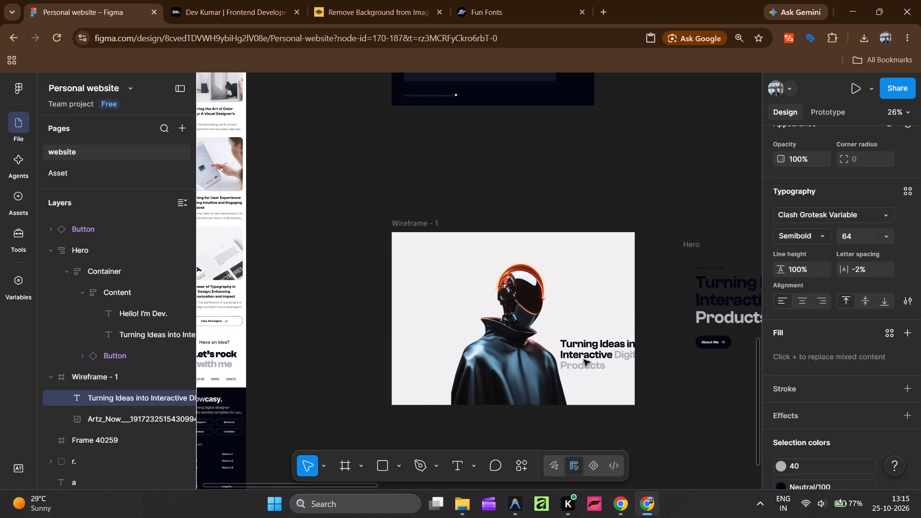
drag(584, 360, 571, 333)
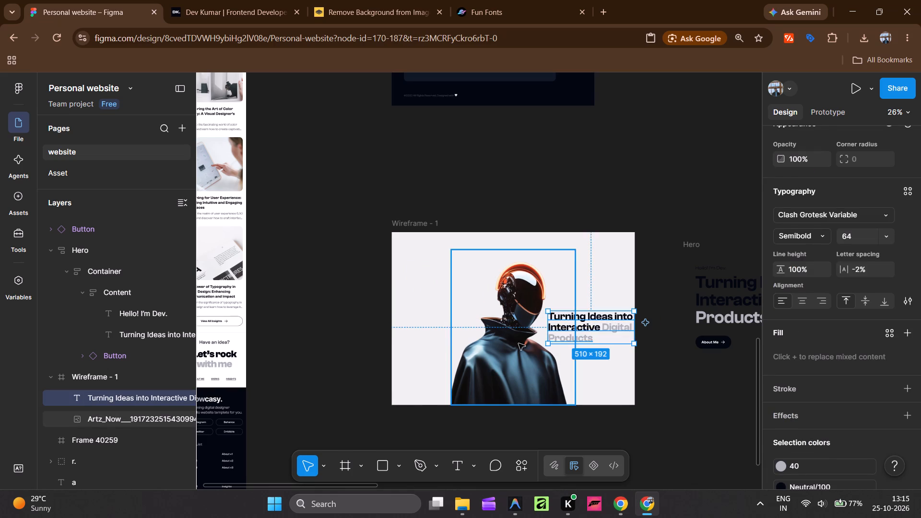
Shrink the character image to about 614 × 769 and place it horizontally centred on the bottom edge of Wireframe - 1.
click(519, 343)
shift+drag(576, 296, 555, 299)
drag(501, 331, 507, 344)
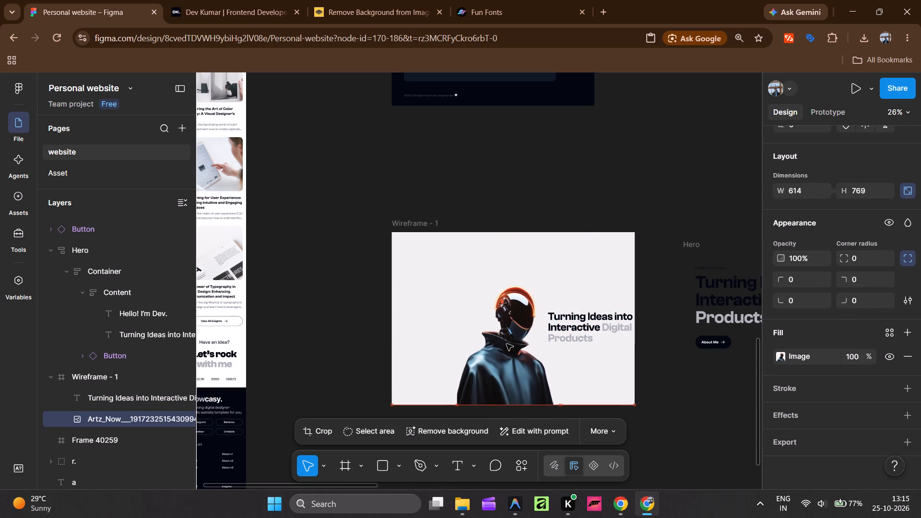
drag(507, 344, 508, 344)
Reposition the heading slightly left and lower so it sits beside the character's head and collar, inside the frame's right edge.
drag(601, 329, 596, 330)
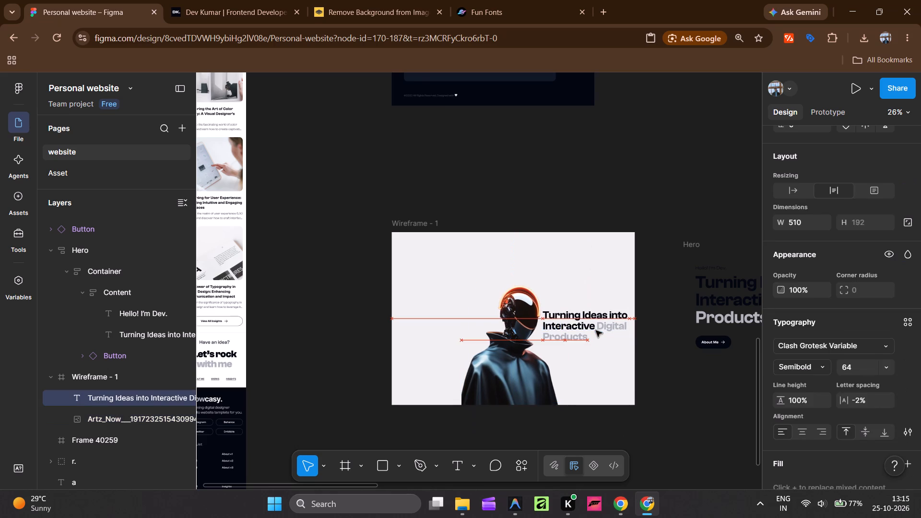
drag(596, 330, 598, 334)
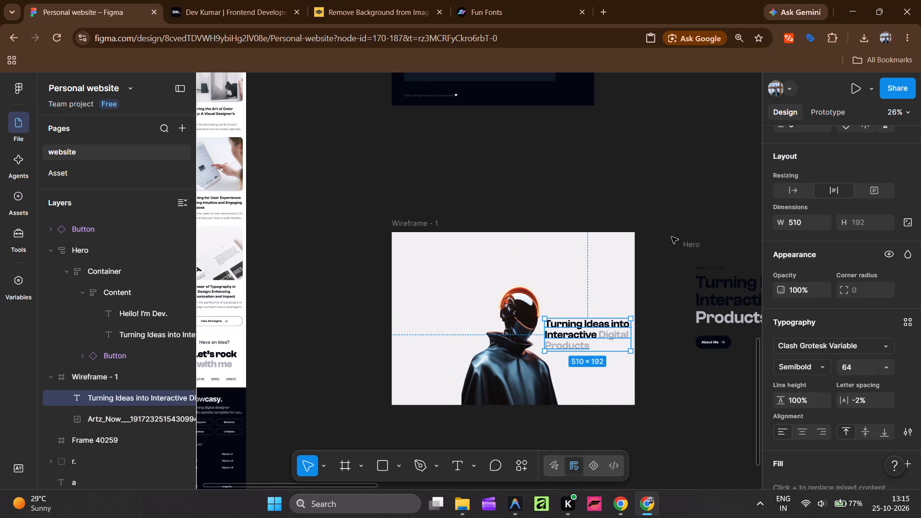
click(672, 237)
Copy the "Hello! I'm Dev." text from the Hero section into Wireframe - 1 and place it above the character image.
ctrl+scroll(629, 266, down, 2)
shift+scroll(668, 269, down, 3)
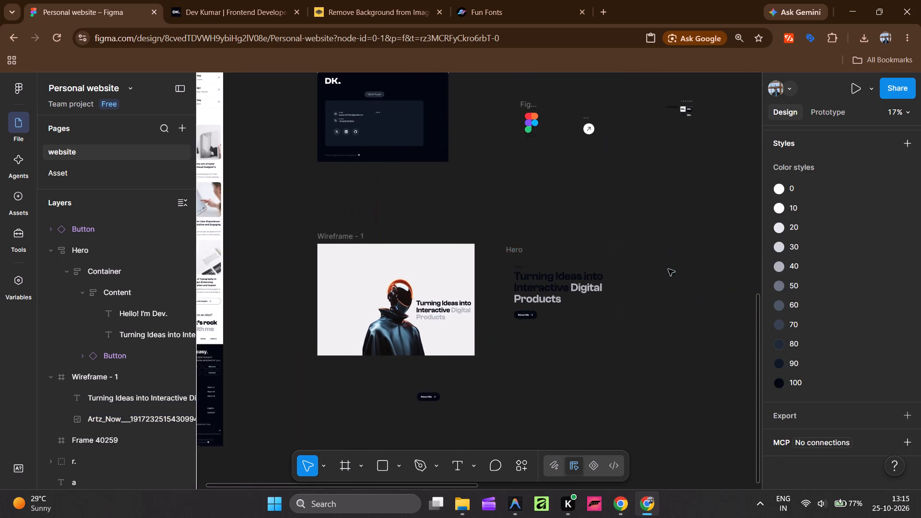
ctrl+scroll(454, 261, up, 8)
ctrl+click(400, 298)
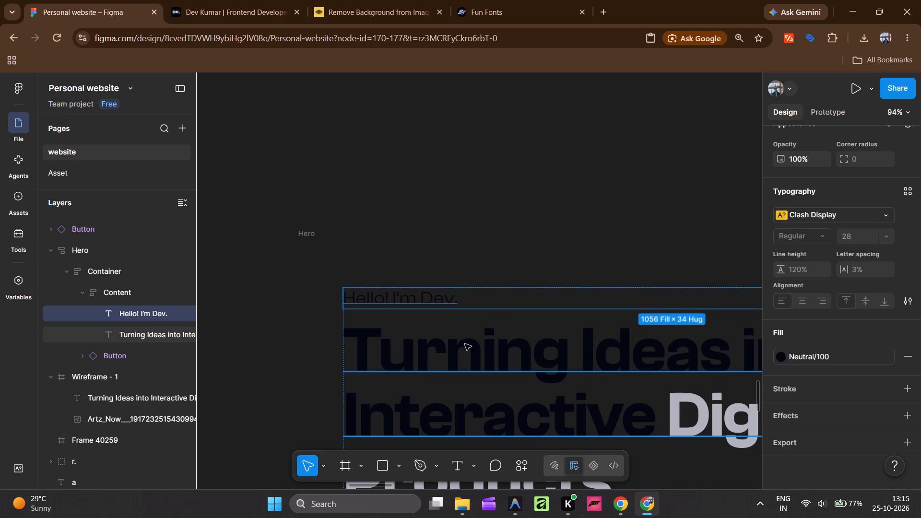
ctrl+scroll(471, 338, down, 4)
key(ctrl+c)
shift+scroll(519, 329, up, 4)
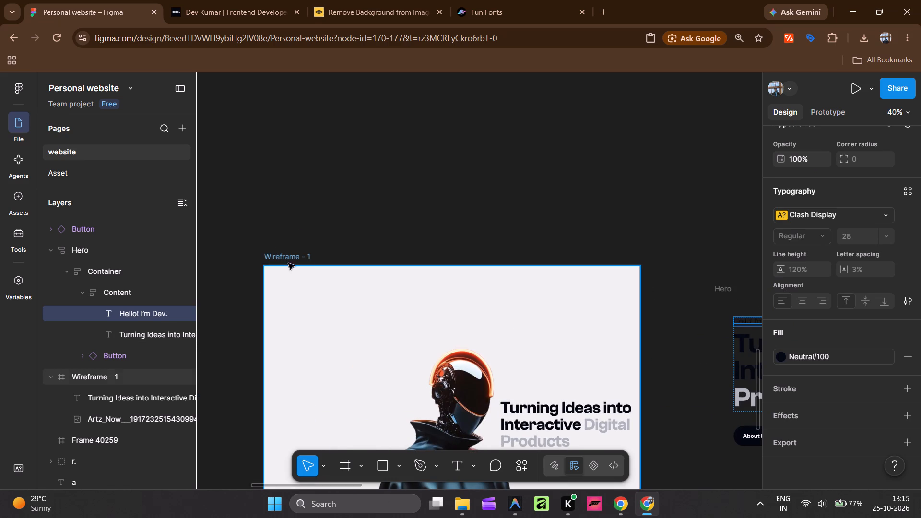
click(304, 259)
key(ctrl+v)
scroll(443, 203, down, 1)
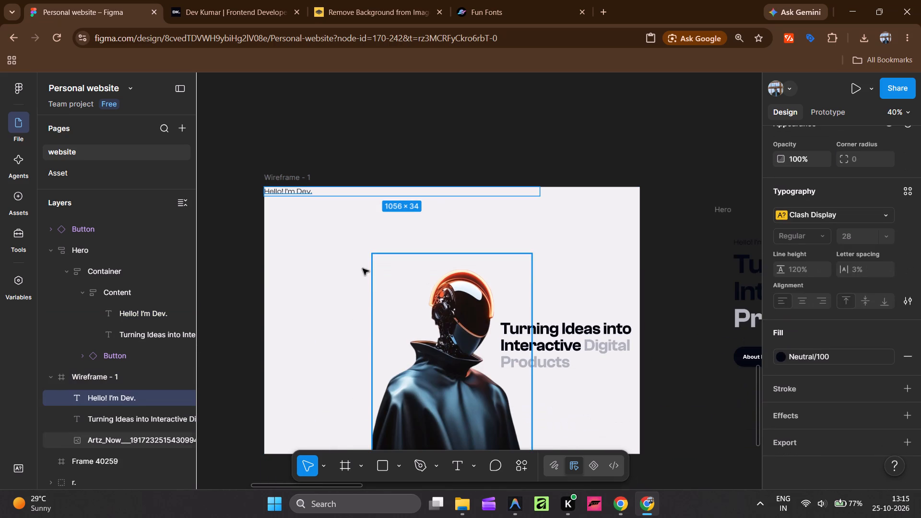
drag(284, 190, 321, 226)
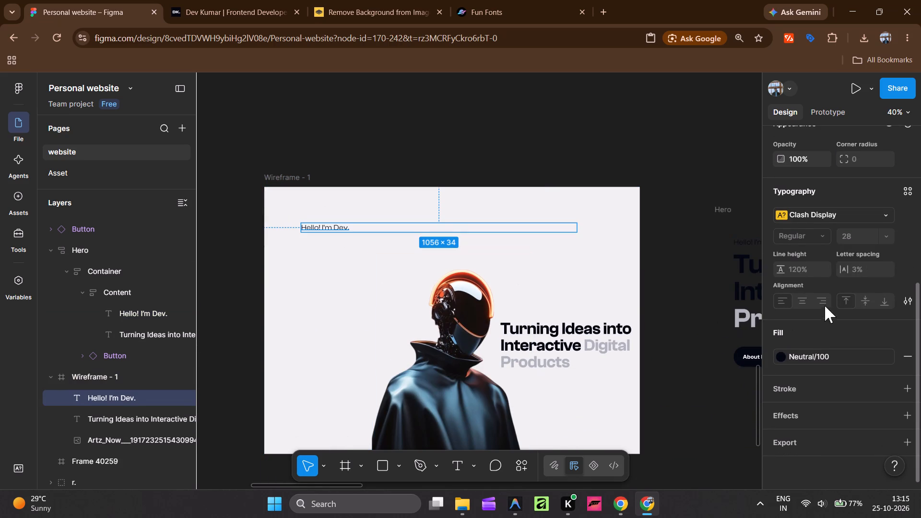
Change the "Hello! I'm Dev." text's font to the installed Clash Display Variable and set its resizing to auto width.
scroll(797, 258, up, 3)
click(796, 232)
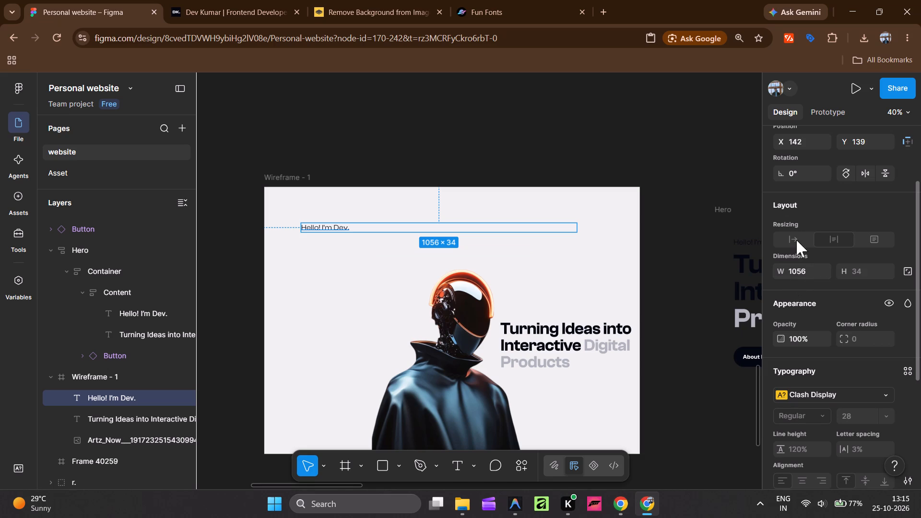
click(796, 240)
click(877, 395)
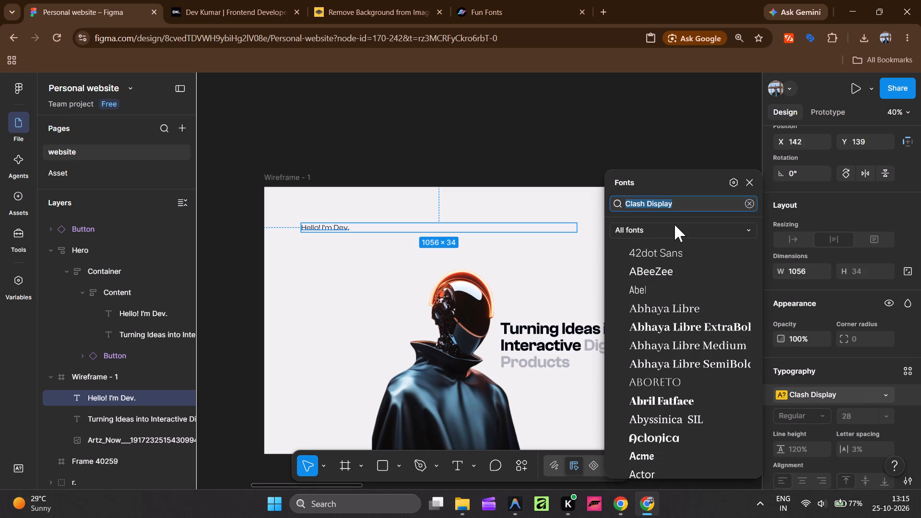
click(675, 227)
click(678, 231)
click(679, 231)
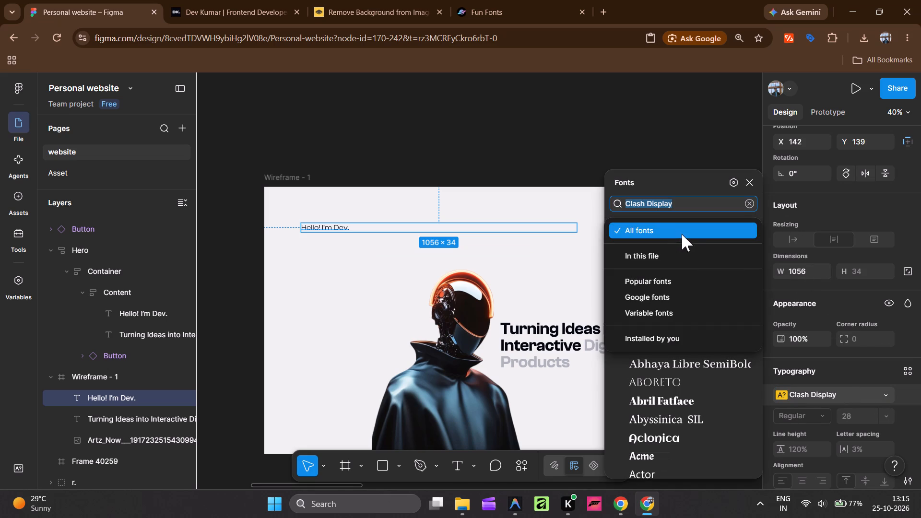
click(677, 337)
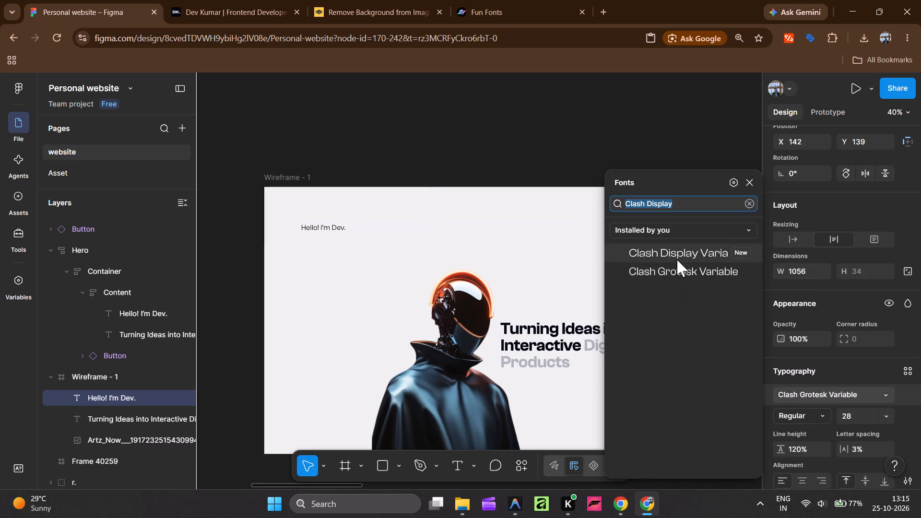
click(677, 256)
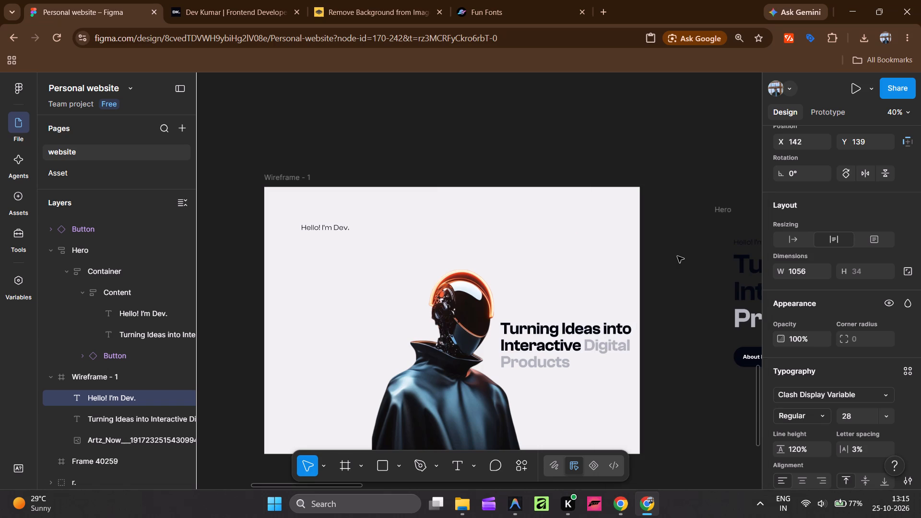
click(799, 241)
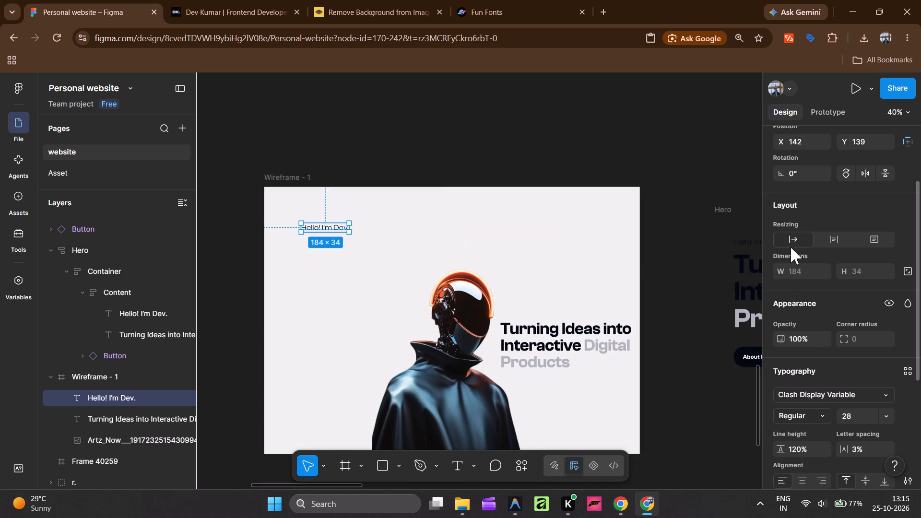
Set the "Hello! I'm Dev." text's font size to 128.
scroll(857, 389, down, 1)
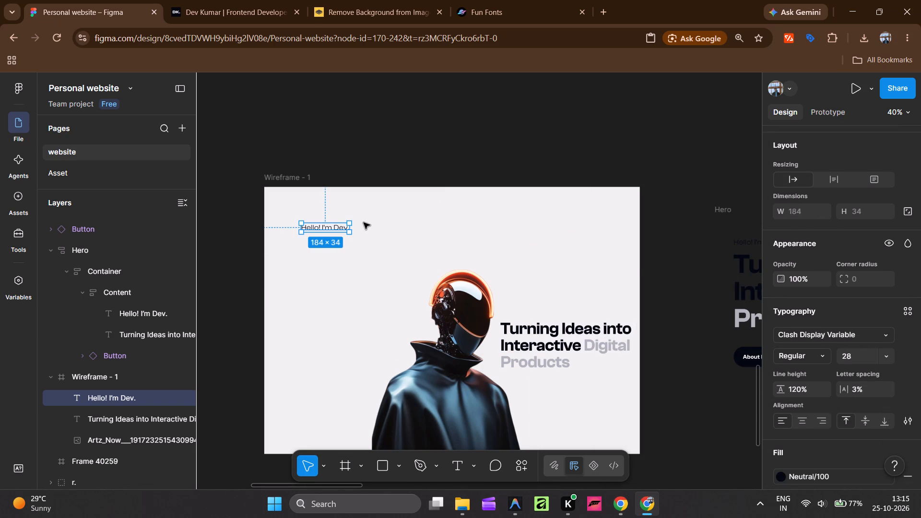
shift+drag(350, 227, 402, 238)
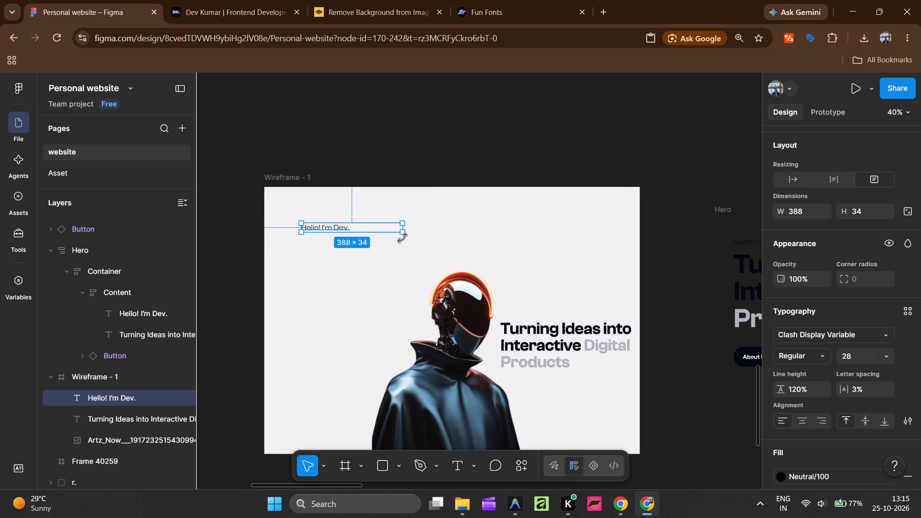
key(ctrl+z)
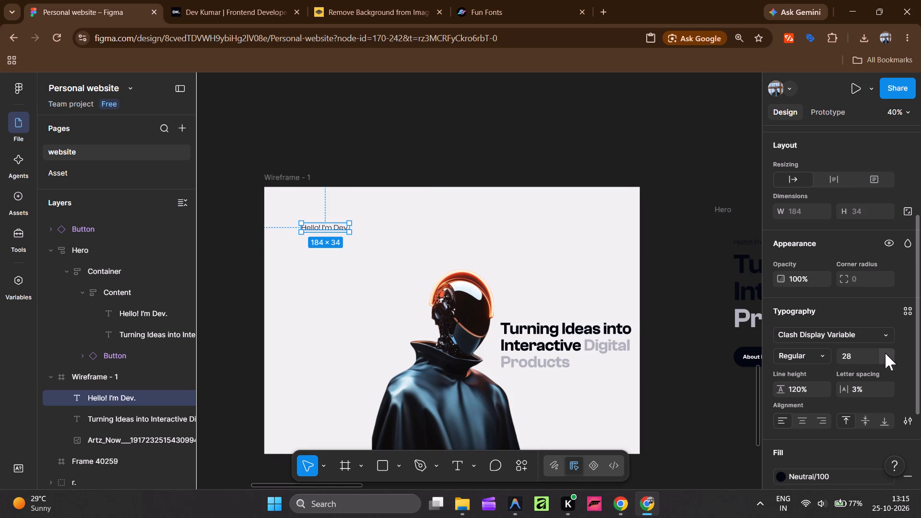
click(885, 353)
click(877, 444)
Move the enlarged greeting down over the top of the character's helmet and send it to the back, behind the character image.
drag(332, 245, 378, 256)
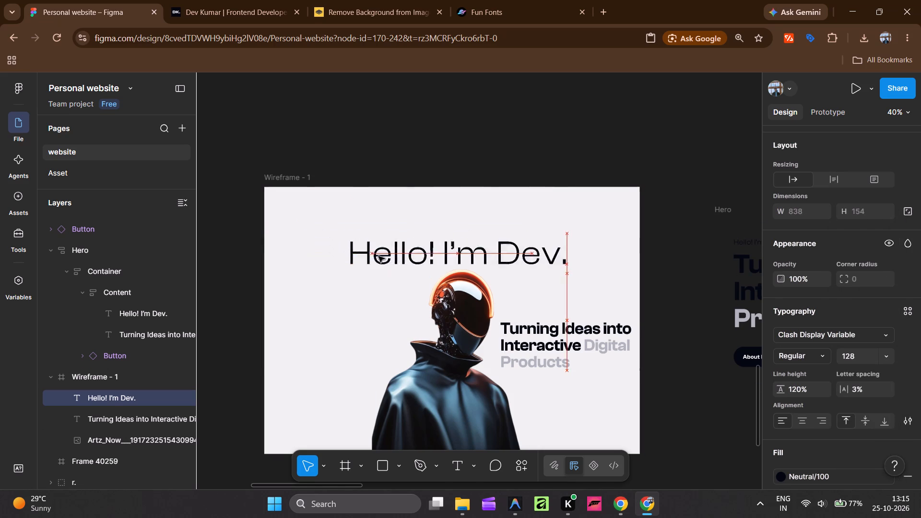
drag(378, 256, 389, 269)
key(bracketleft)
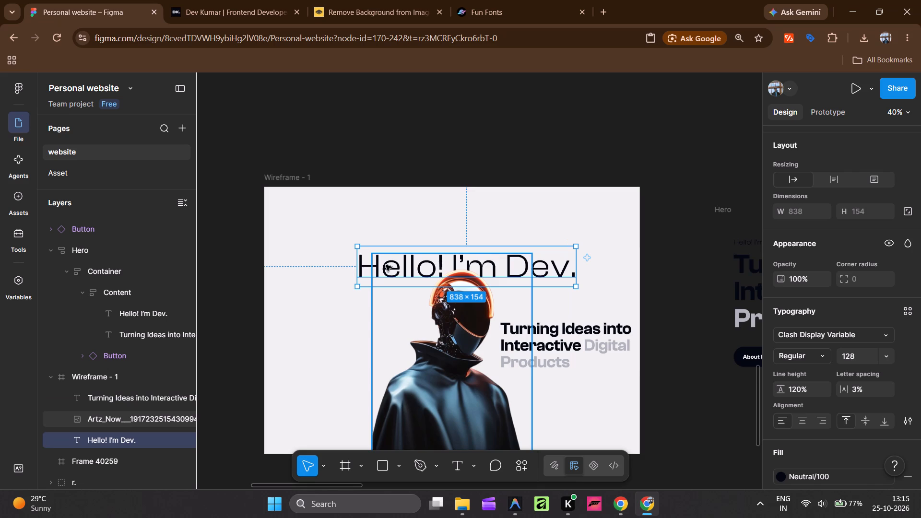
Make the "Hello! I'm Dev." greeting Bold and centre it horizontally in Wireframe - 1.
scroll(873, 383, down, 2)
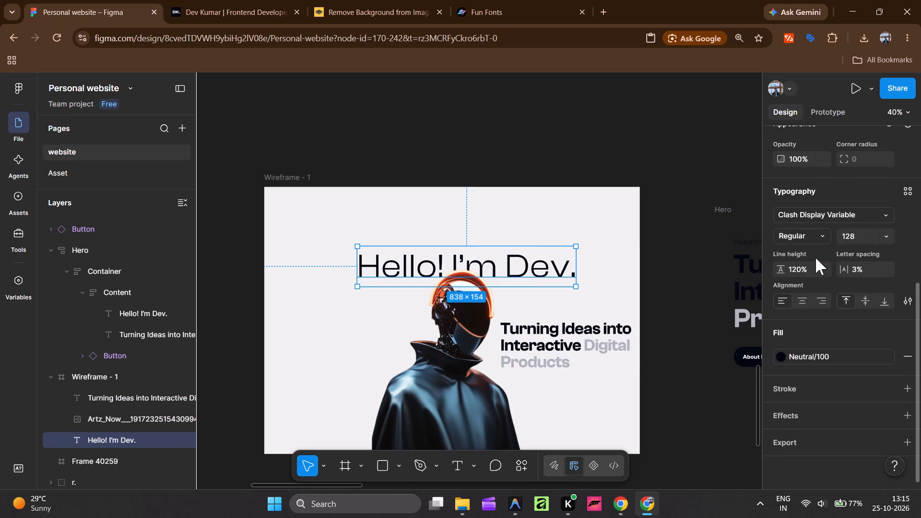
click(823, 239)
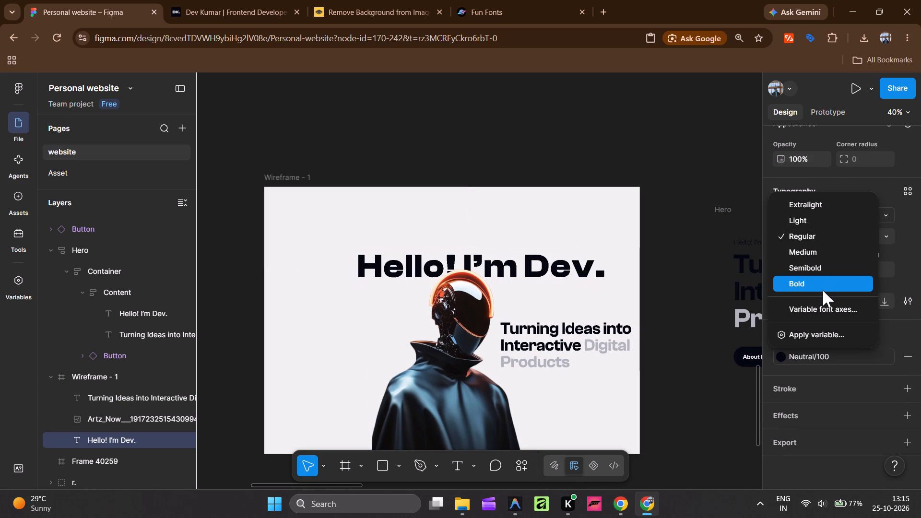
click(823, 290)
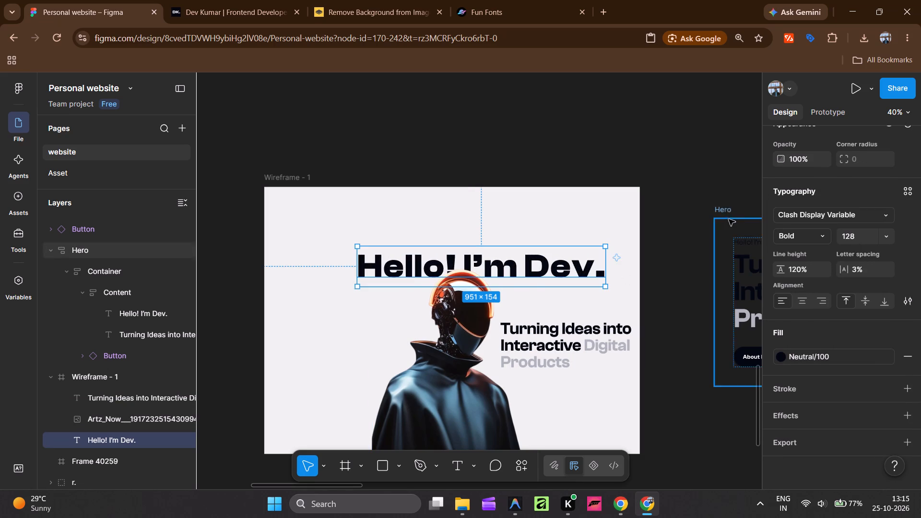
scroll(827, 239, up, 5)
click(801, 204)
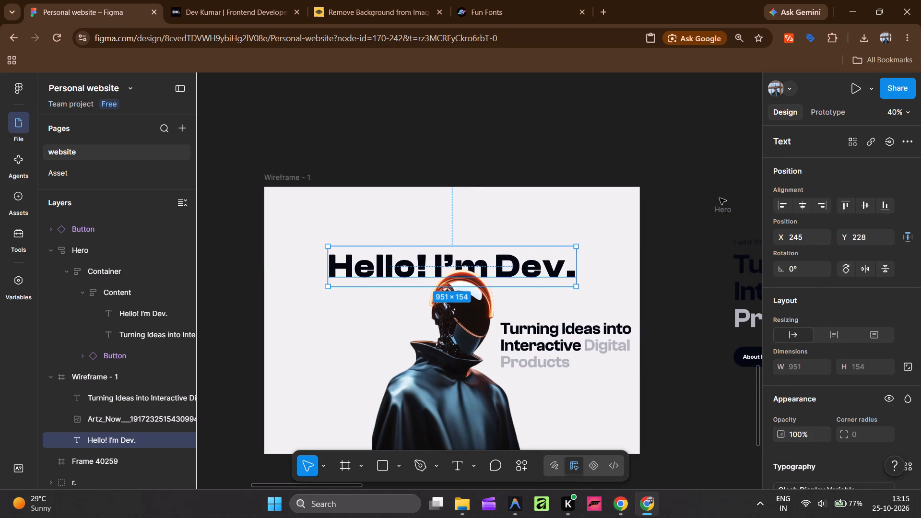
click(720, 198)
Convert the "Hello! I'm Dev." text in Wireframe - 1 into a vector path.
ctrl+scroll(609, 283, down, 2)
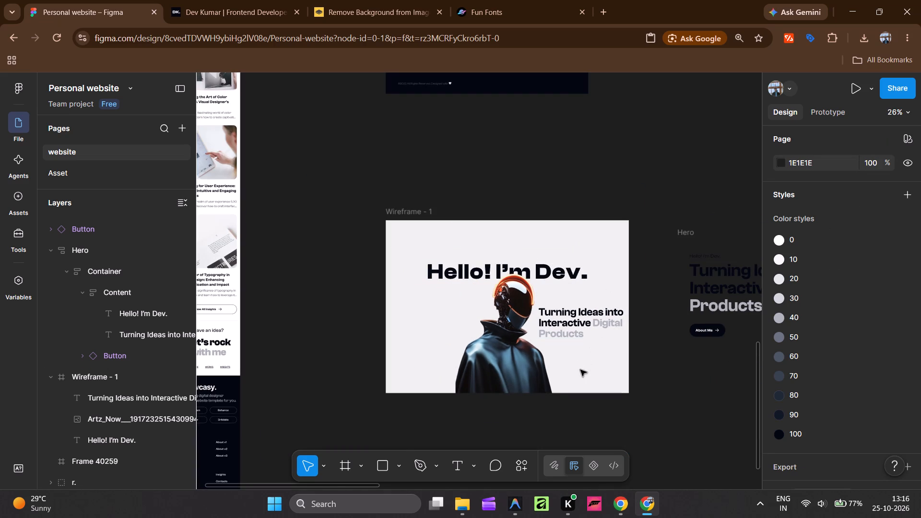
click(443, 271)
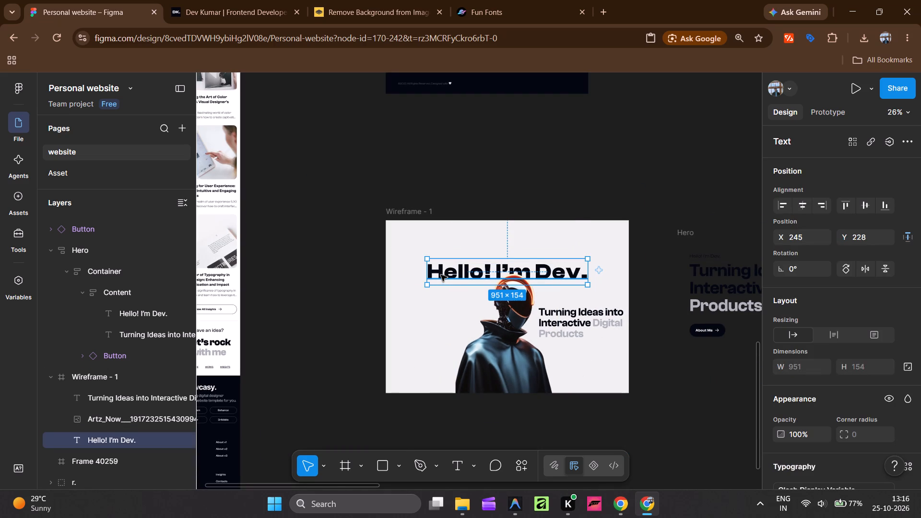
right_click(442, 275)
scroll(535, 312, down, 3)
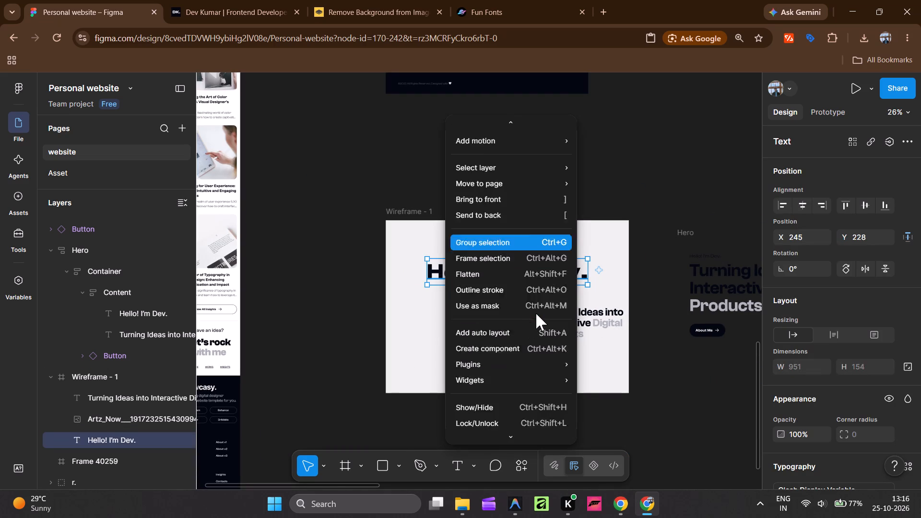
click(500, 244)
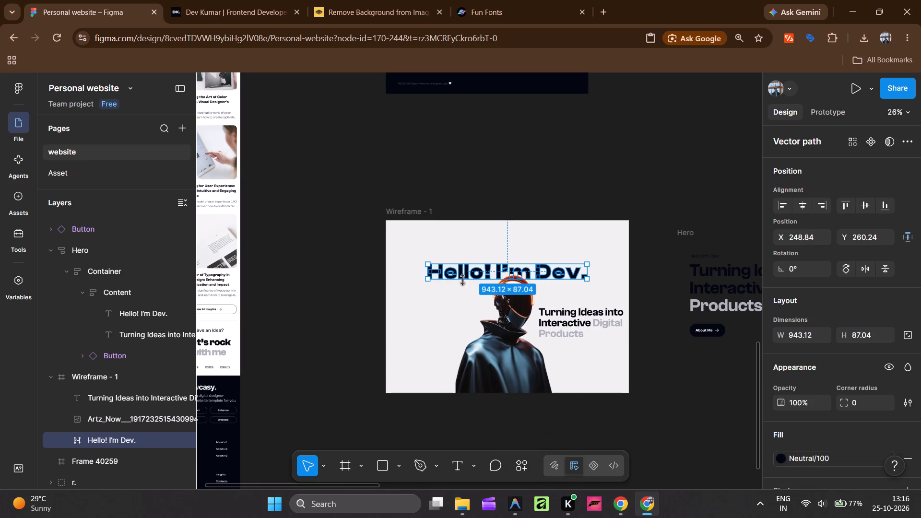
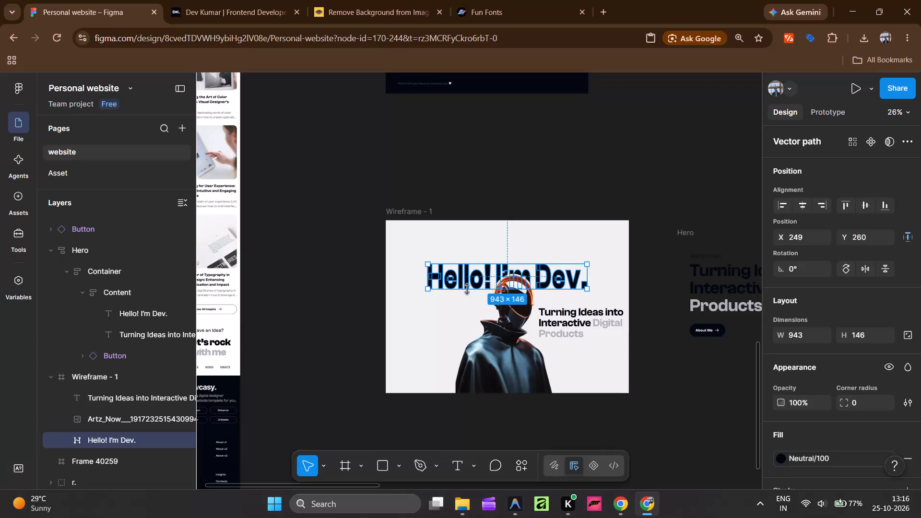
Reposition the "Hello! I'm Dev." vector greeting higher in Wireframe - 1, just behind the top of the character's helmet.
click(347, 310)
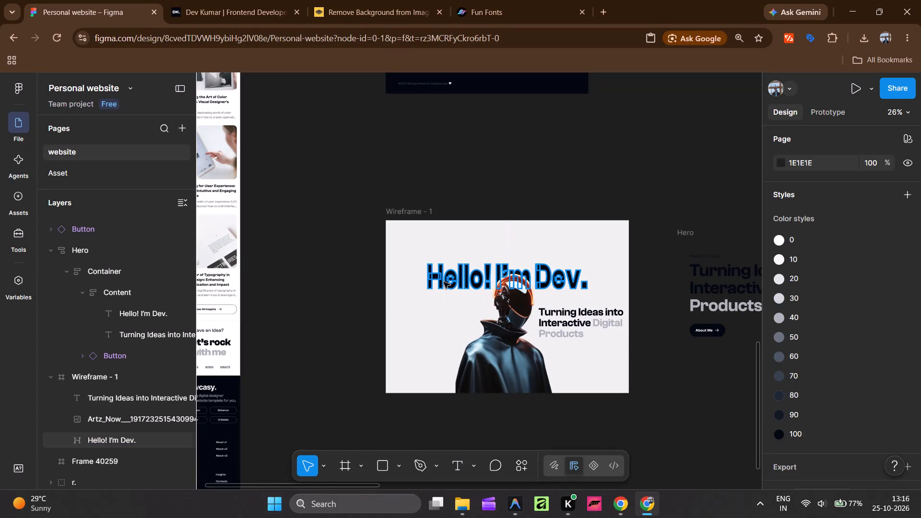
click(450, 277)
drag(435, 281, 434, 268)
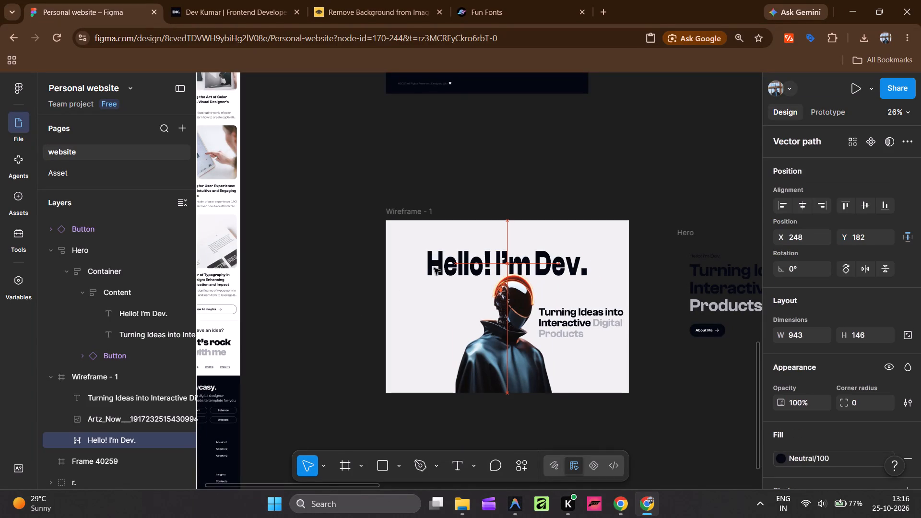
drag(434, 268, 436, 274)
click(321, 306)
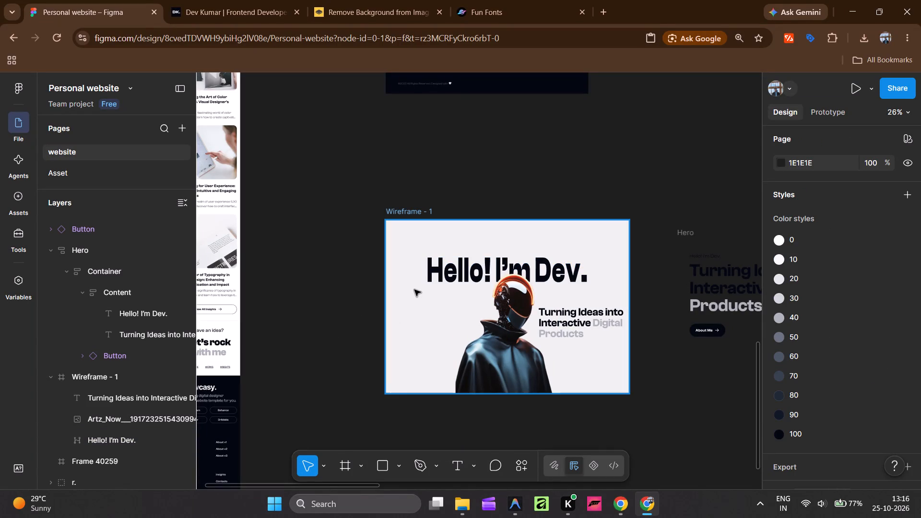
Undo the greeting's moves, vertical stretching and vector conversion, back to the editable "Hello! I'm Dev." text.
key(ctrl+z)
key(ctrl+z)
key(ctrl+z)
key(ctrl+z)
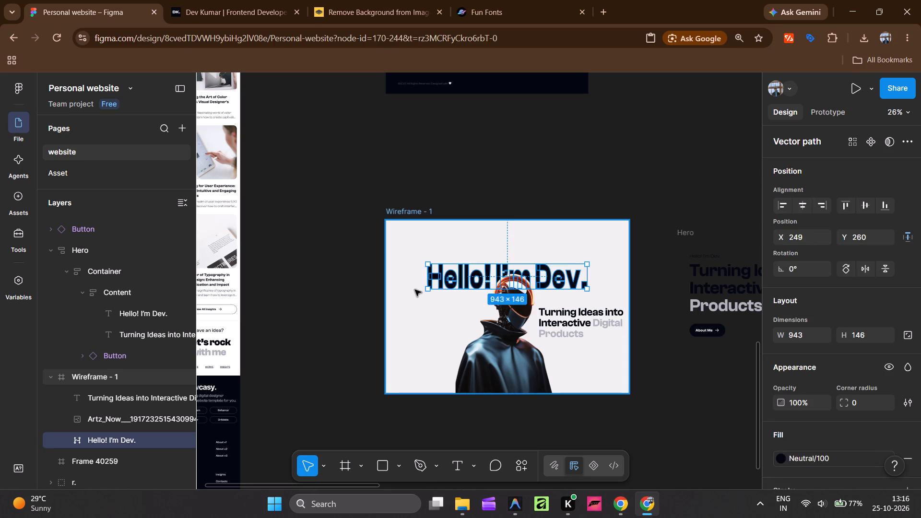
key(ctrl+z)
click(425, 311)
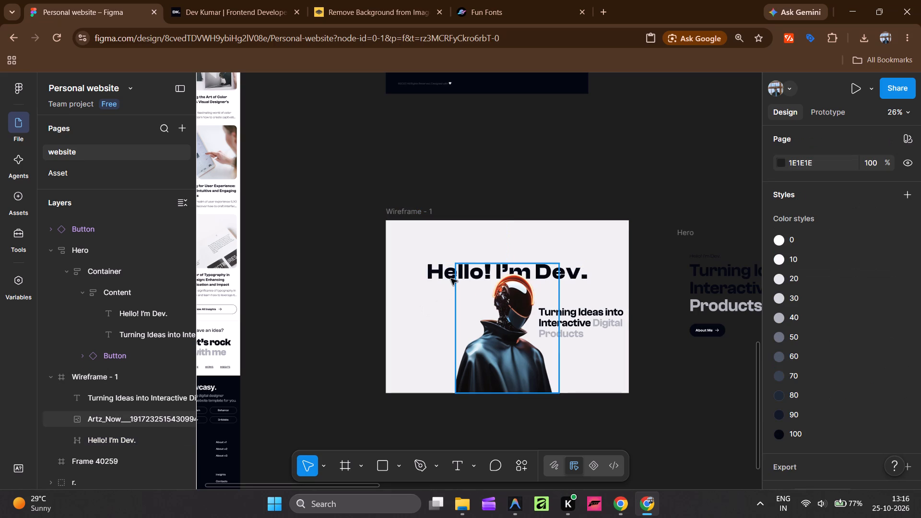
click(443, 279)
key(ctrl+z)
key(ctrl+z)
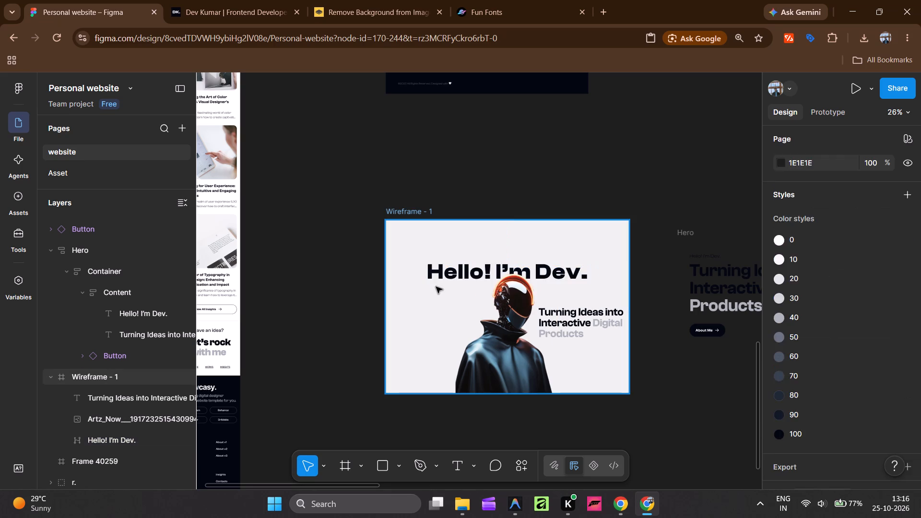
key(ctrl+z)
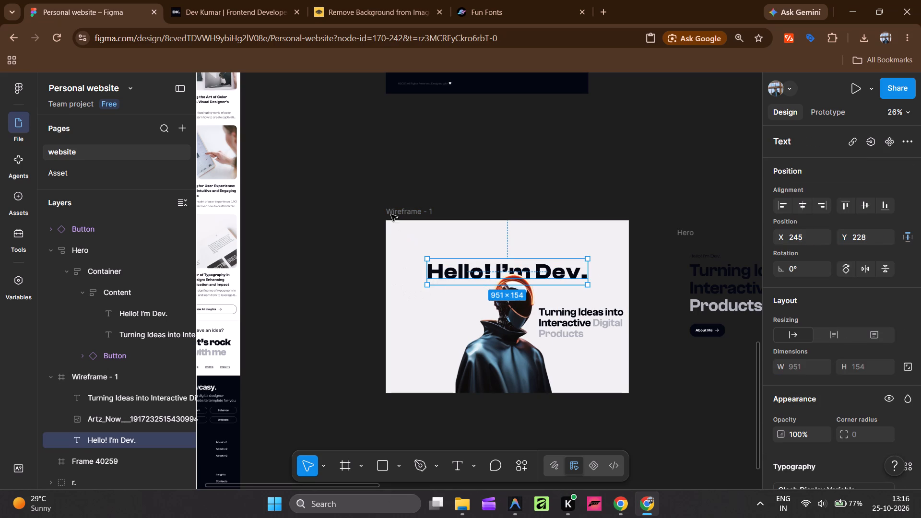
Switch to the FontSpace page and look through the fun fonts for a style suited to the greeting.
click(495, 6)
scroll(412, 332, down, 9)
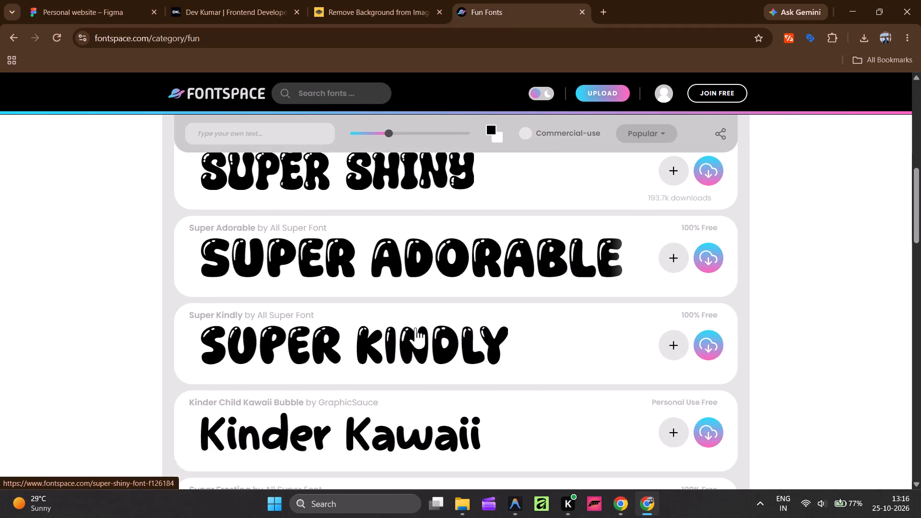
scroll(415, 328, down, 1)
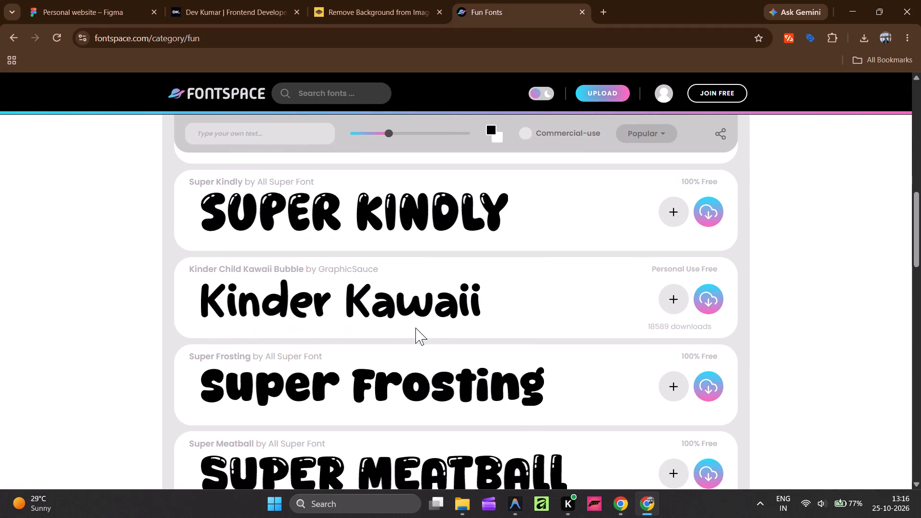
scroll(415, 328, down, 4)
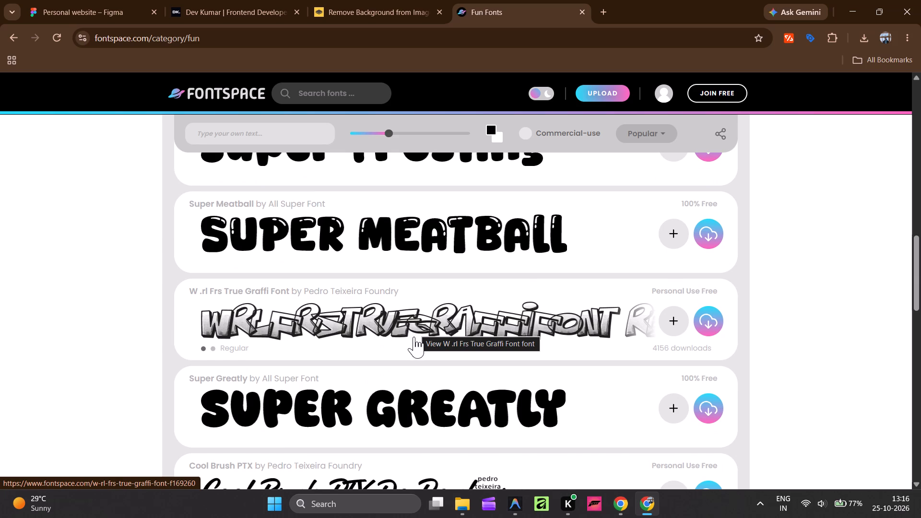
scroll(418, 325, down, 1)
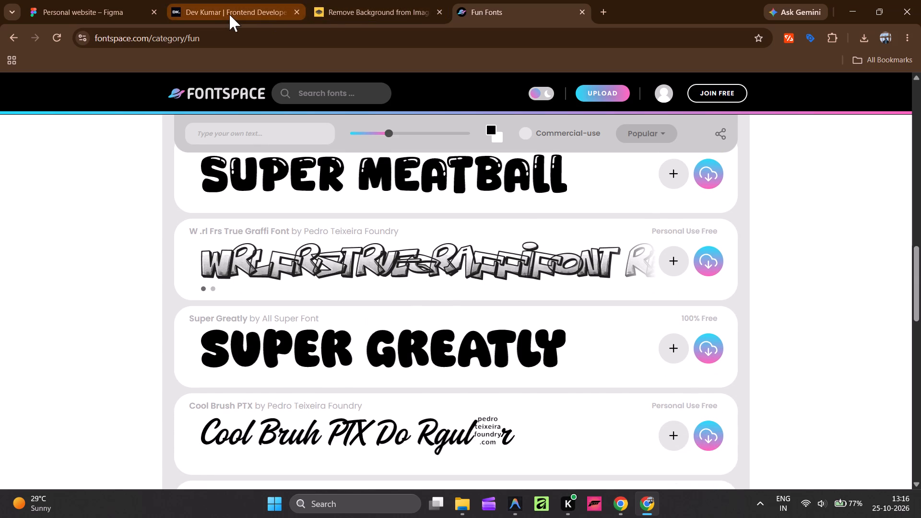
Switch to the Pinterest window and examine the "portfolio website" pins for hero layout ideas, including the "Hi, I'm Alex" video pin.
click(629, 501)
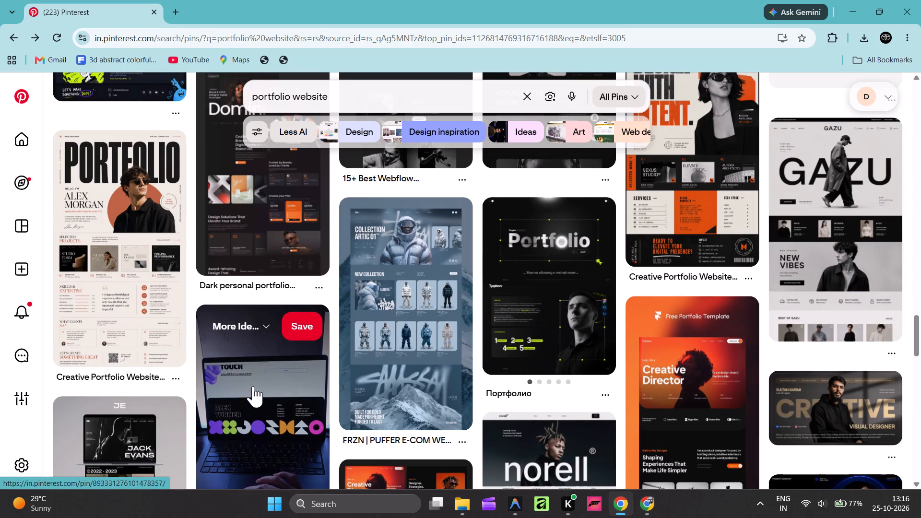
scroll(257, 384, down, 1)
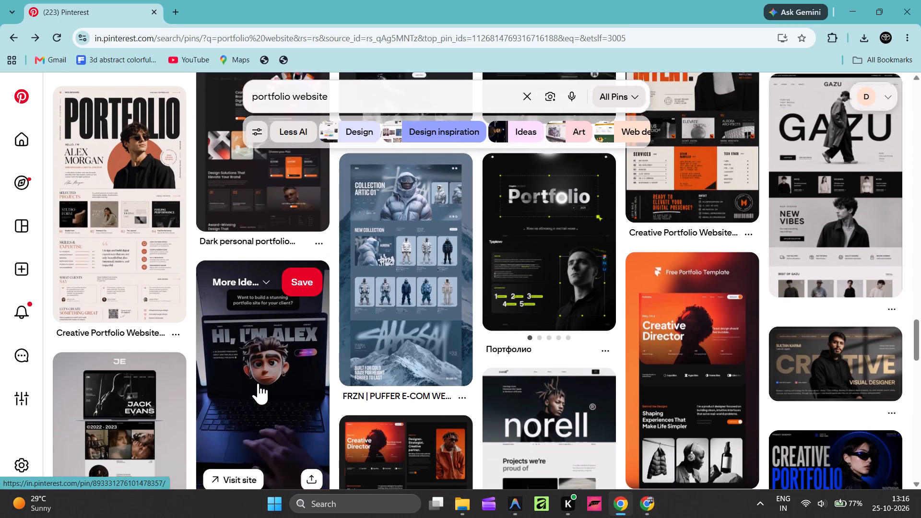
click(264, 378)
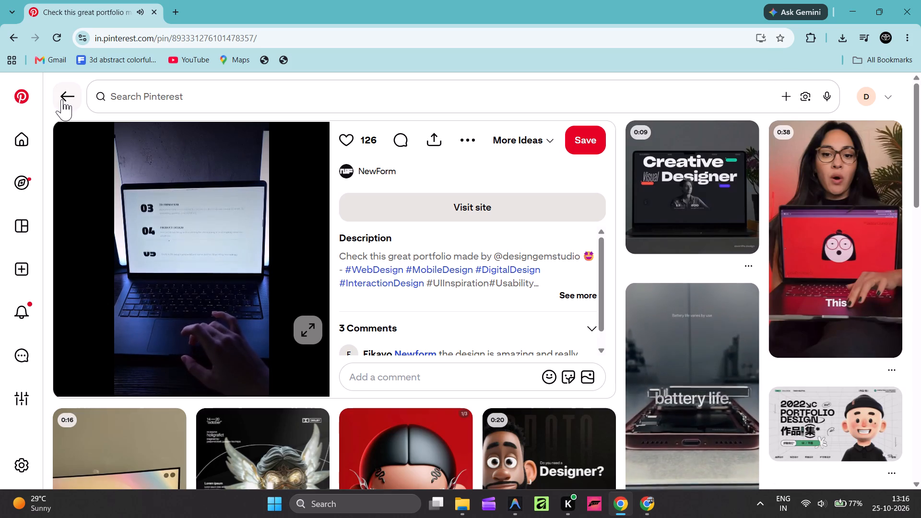
click(62, 99)
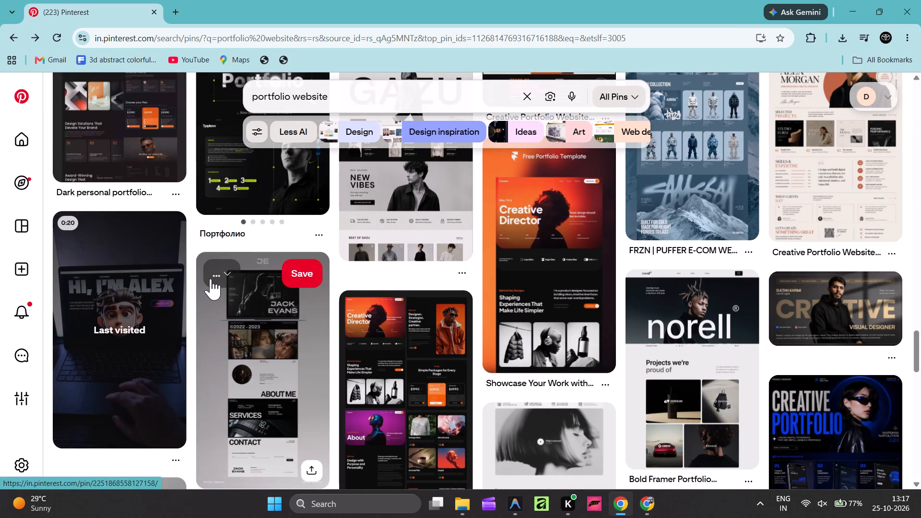
scroll(211, 279, down, 3)
scroll(289, 232, down, 2)
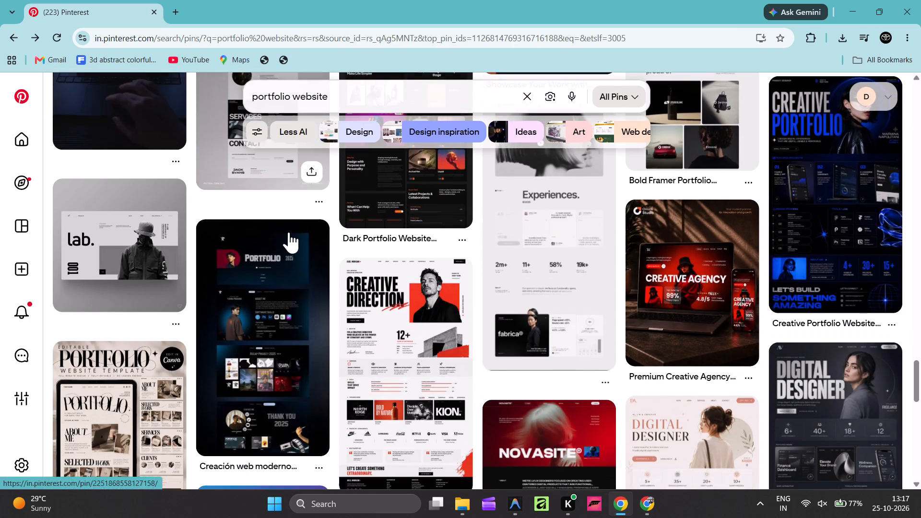
scroll(289, 232, down, 3)
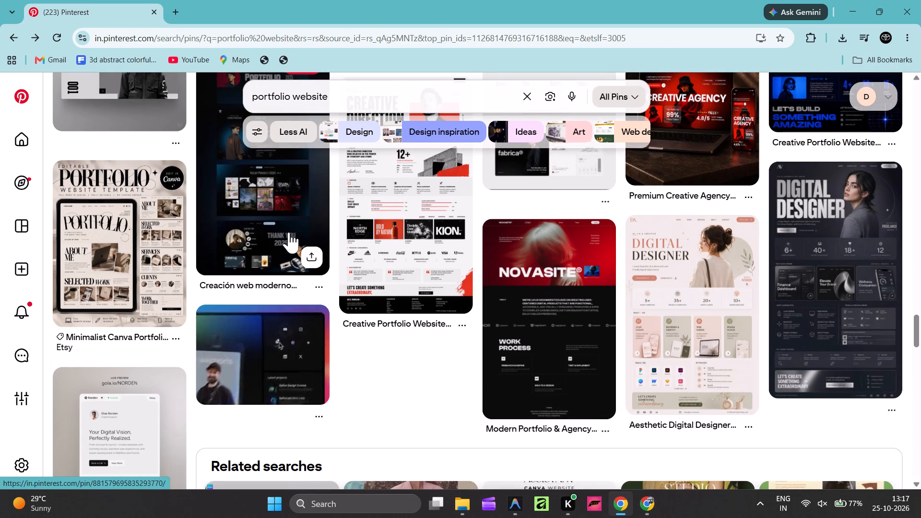
scroll(289, 232, down, 5)
scroll(289, 232, up, 7)
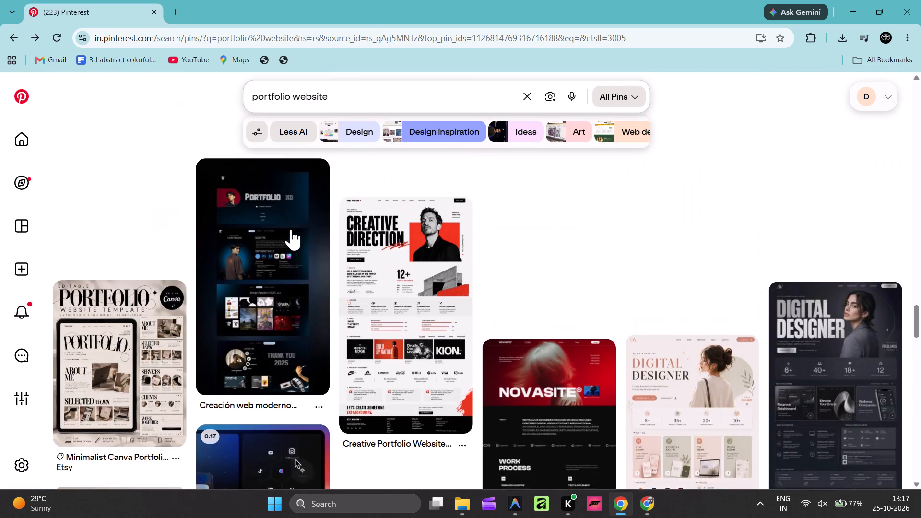
scroll(291, 229, down, 1)
scroll(291, 229, up, 5)
scroll(291, 229, down, 2)
scroll(292, 229, up, 5)
scroll(292, 229, down, 2)
scroll(292, 229, up, 20)
scroll(292, 229, up, 15)
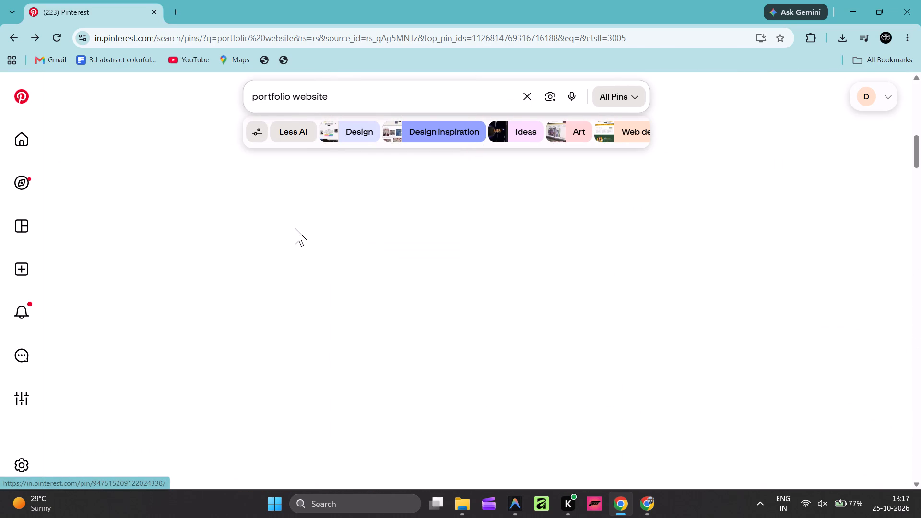
scroll(295, 228, up, 4)
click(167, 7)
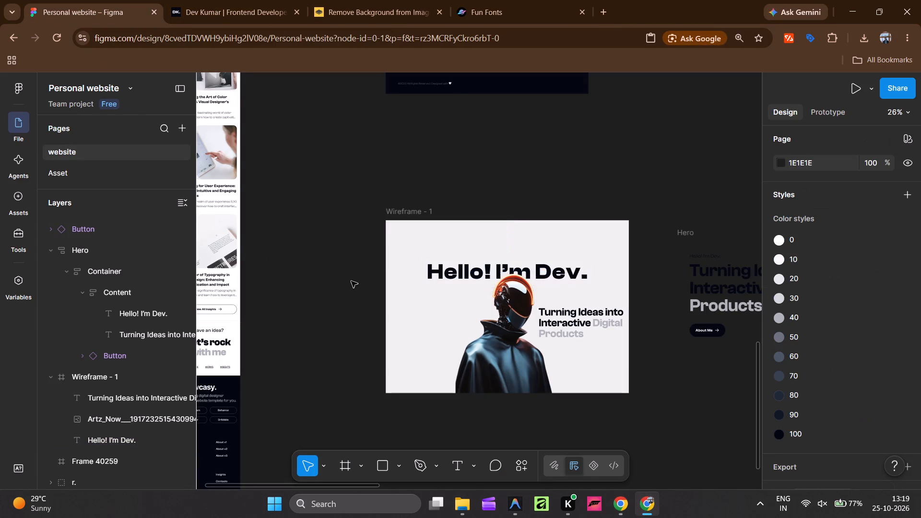
ctrl+scroll(357, 193, down, 3)
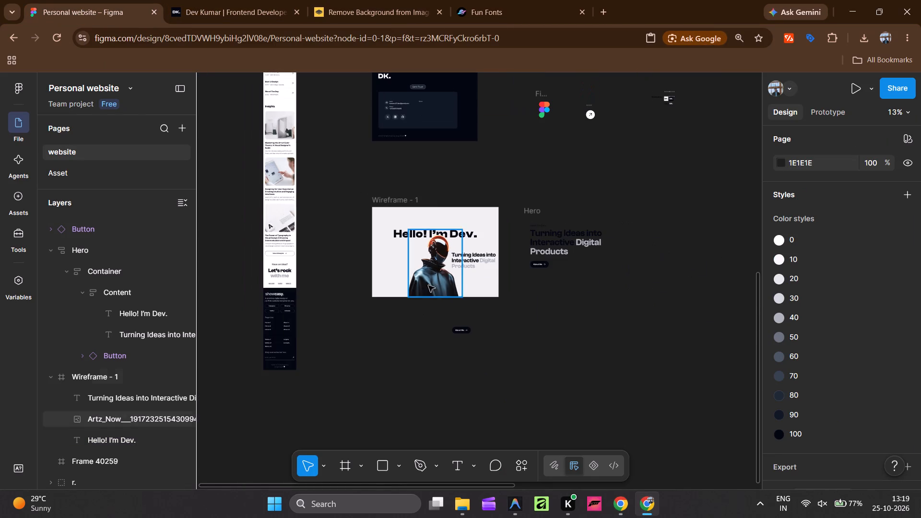
scroll(416, 324, down, 2)
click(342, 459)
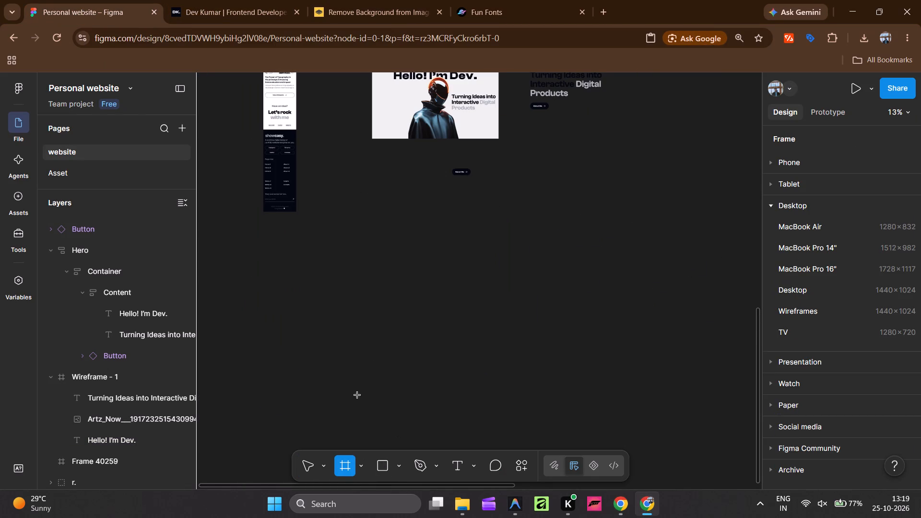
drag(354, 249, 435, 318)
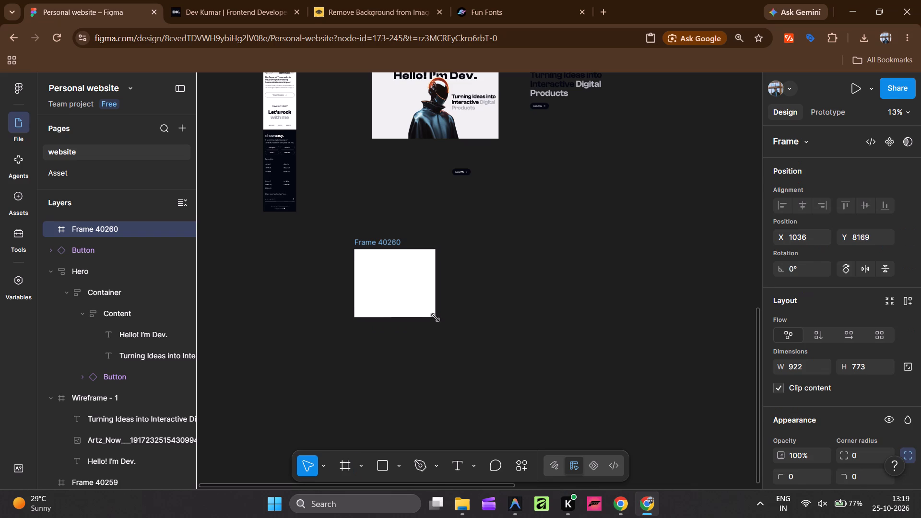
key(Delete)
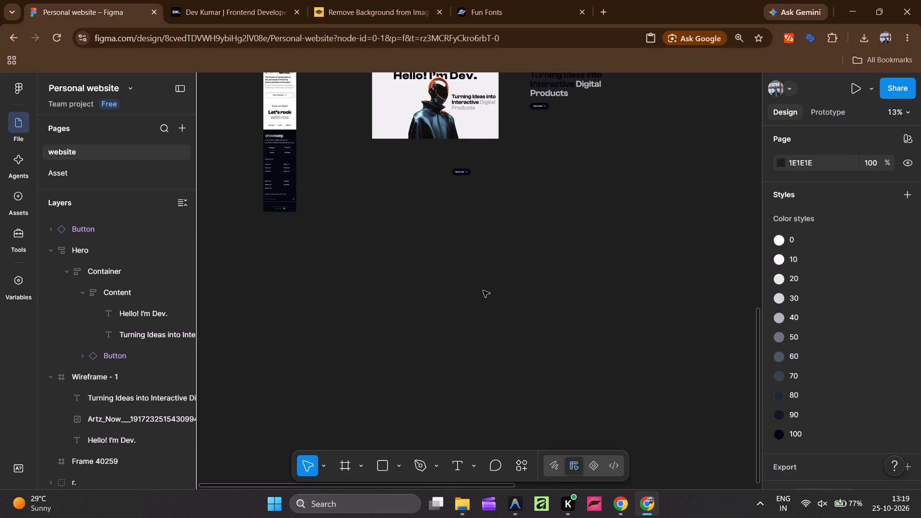
Draw a square frame of about 721 × 721 on the empty canvas below Wireframe - 1.
key(f)
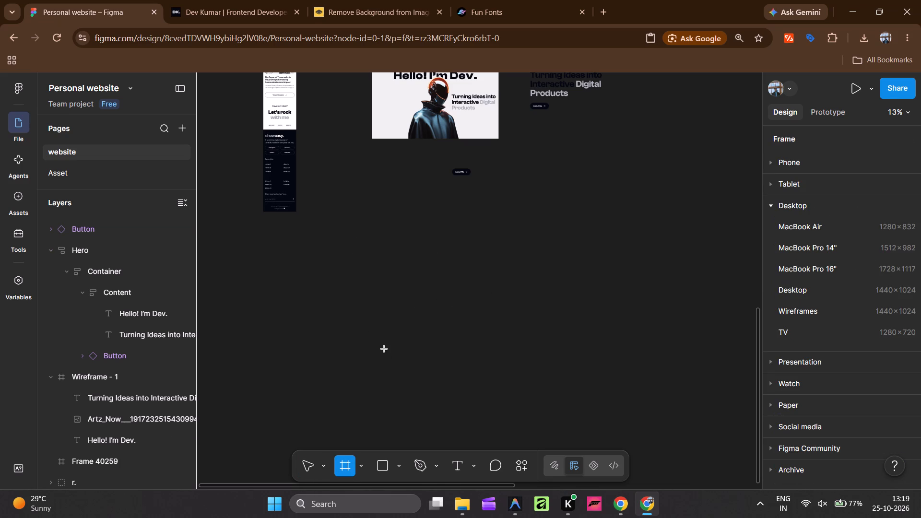
shift+drag(336, 268, 397, 333)
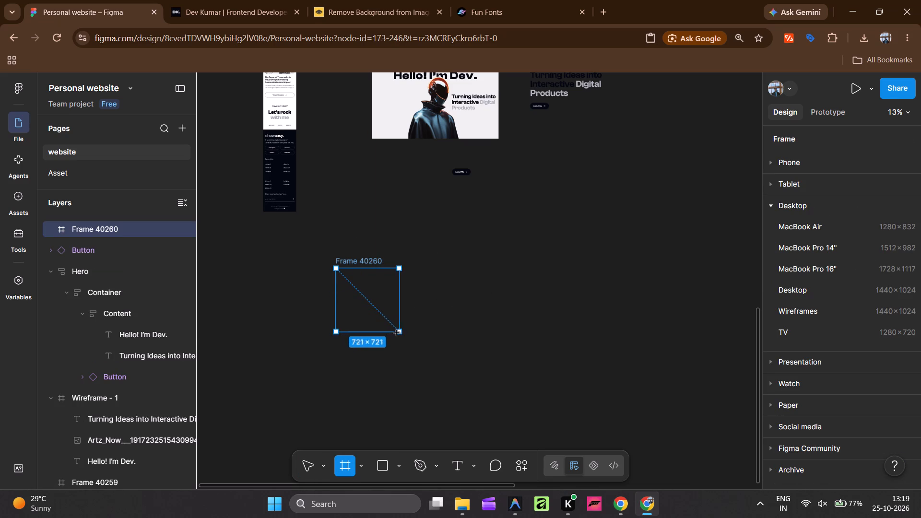
Finish the new square frame below Wireframe - 1 at about 706 × 706 and select it.
shift+drag(397, 333, 401, 331)
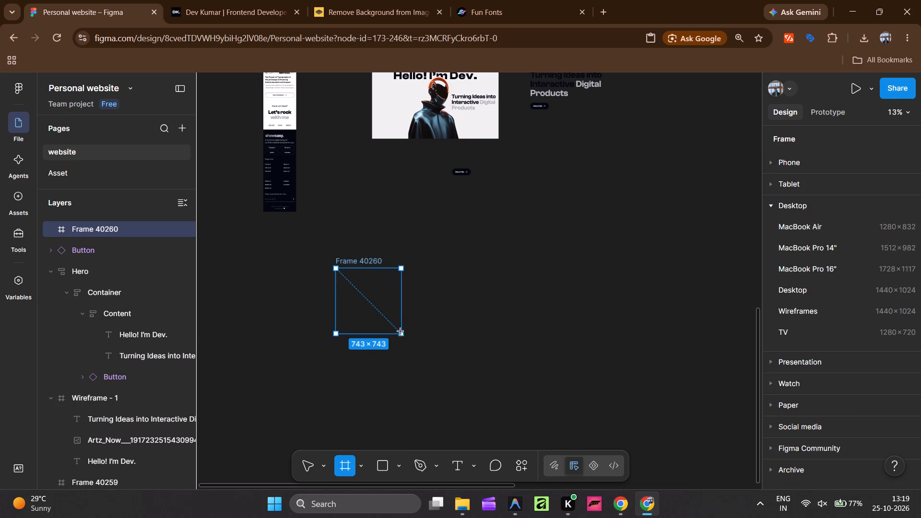
shift+drag(401, 331, 398, 328)
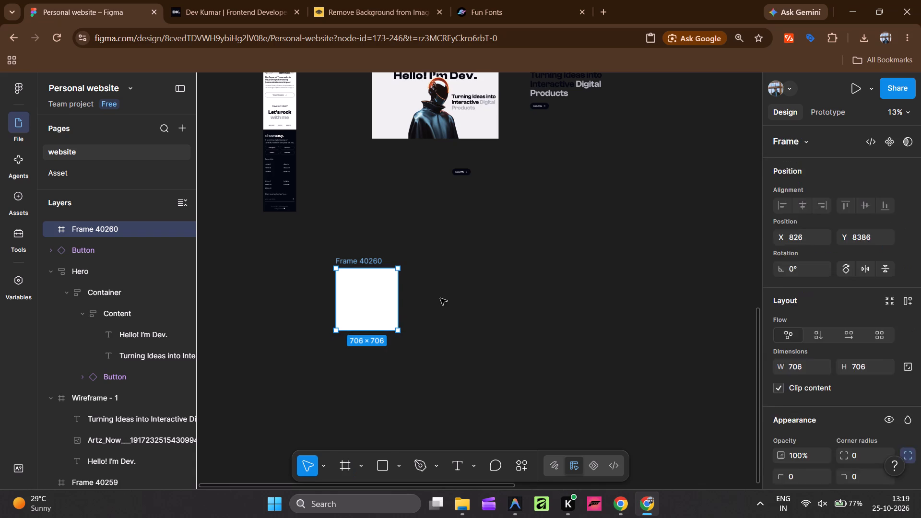
click(440, 299)
click(352, 257)
Switch to the AI image chat and examine the generated portfolio visualization enlarged, including its hero, modes, project showcase and about sections.
key(alt+Tab)
scroll(294, 210, down, 1)
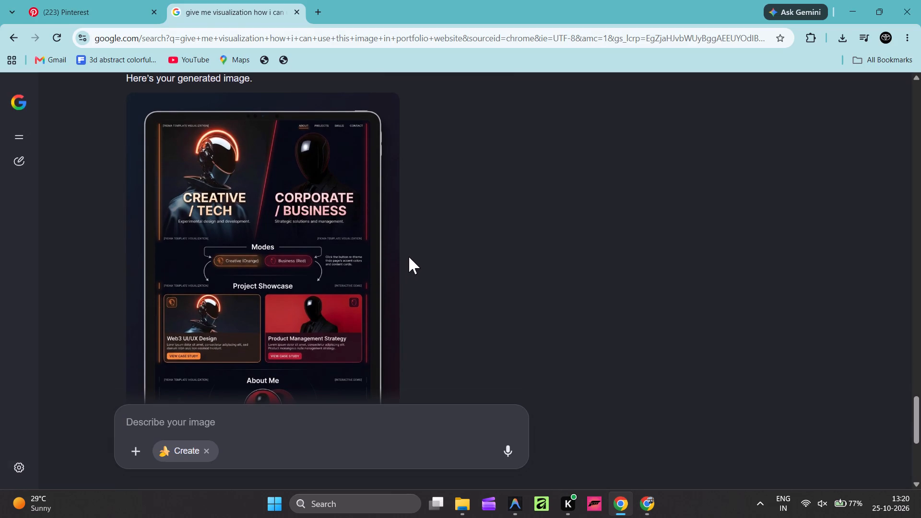
scroll(372, 277, down, 1)
click(354, 272)
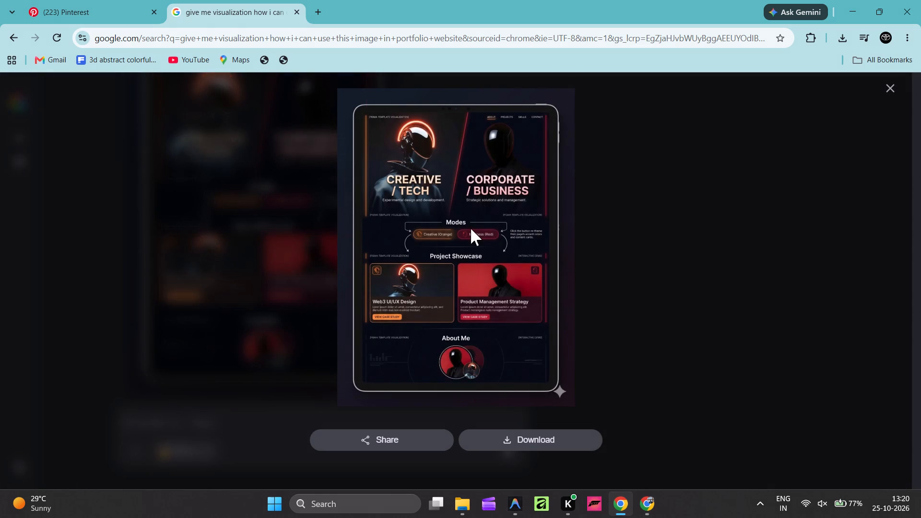
ctrl+scroll(471, 228, up, 2)
ctrl+scroll(471, 228, down, 1)
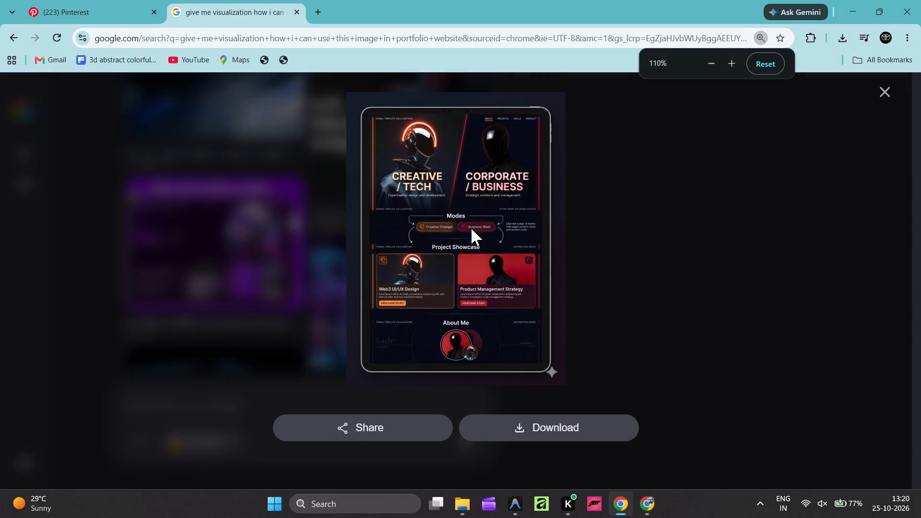
ctrl+scroll(471, 228, down, 3)
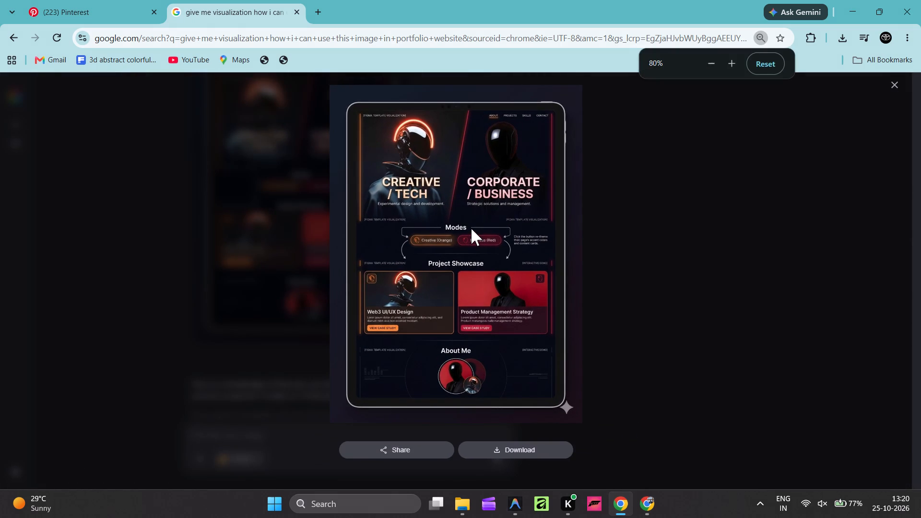
ctrl+scroll(471, 228, up, 2)
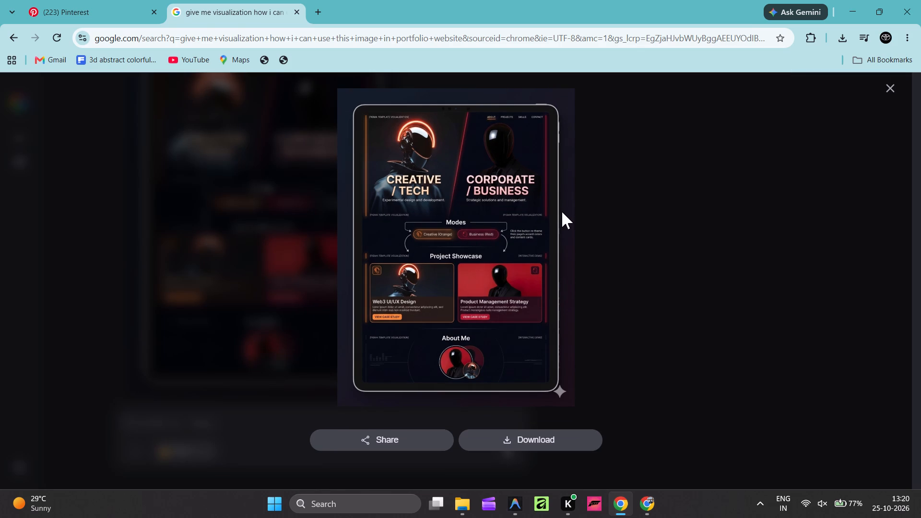
click(608, 200)
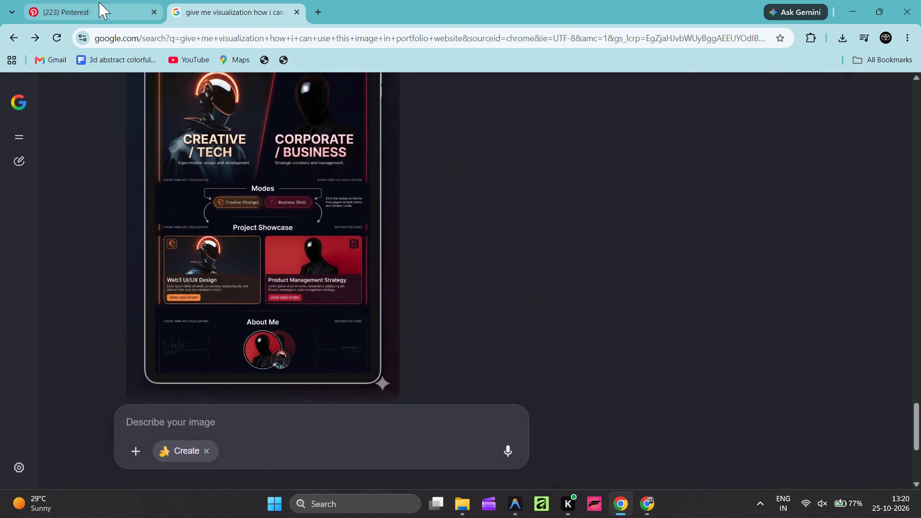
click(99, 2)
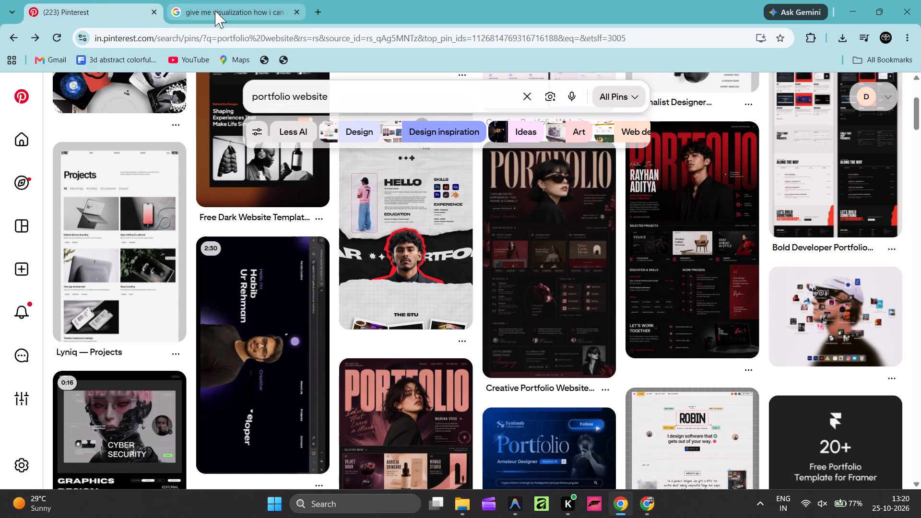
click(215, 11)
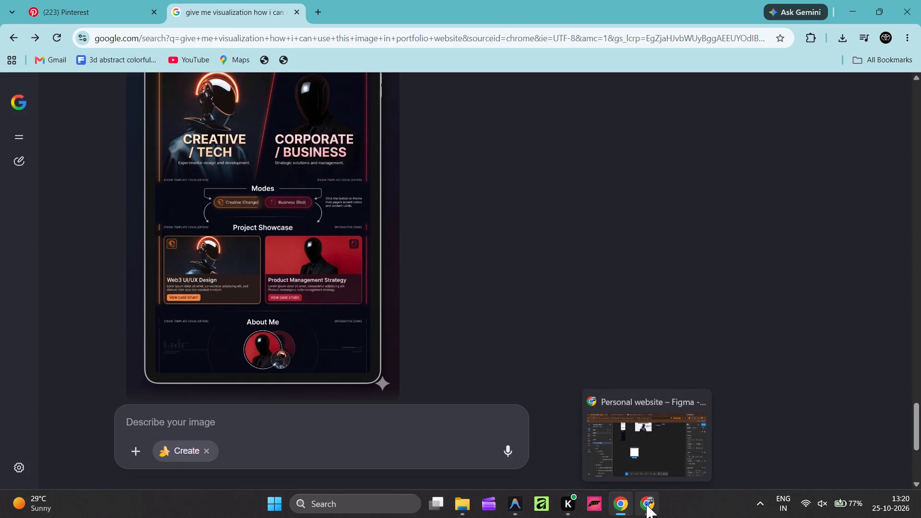
Toggle the computer's Bluetooth in the Windows quick settings and return to the AI image chat.
click(805, 506)
click(806, 506)
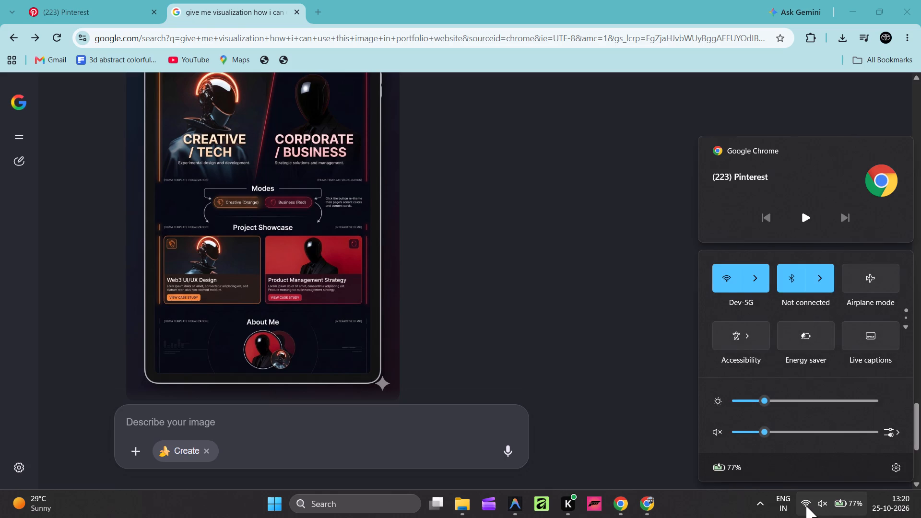
click(806, 506)
click(829, 507)
click(788, 275)
click(821, 507)
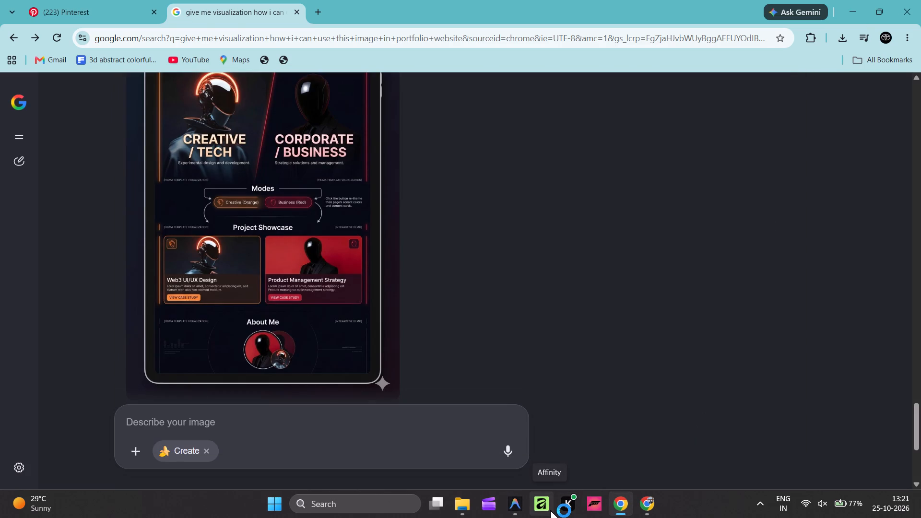
Switch to Affinity.
click(550, 510)
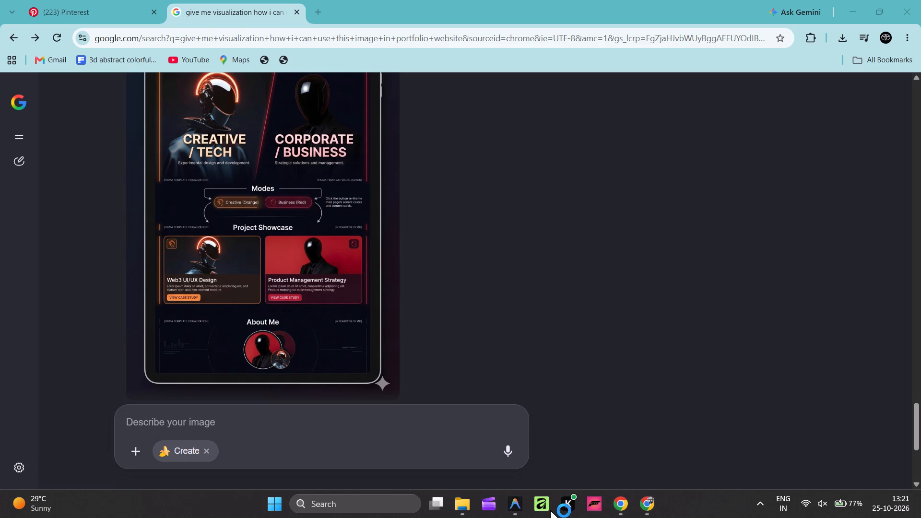
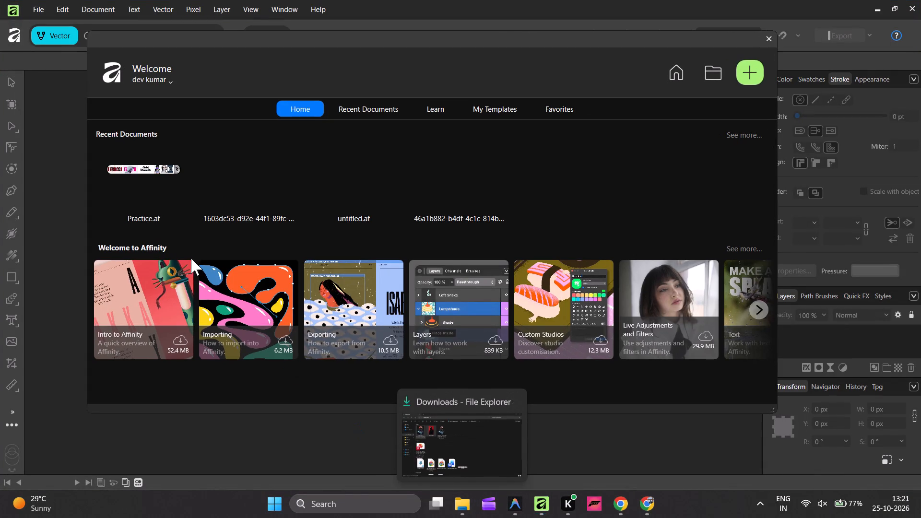
Open the recent document Practice.af.
click(156, 175)
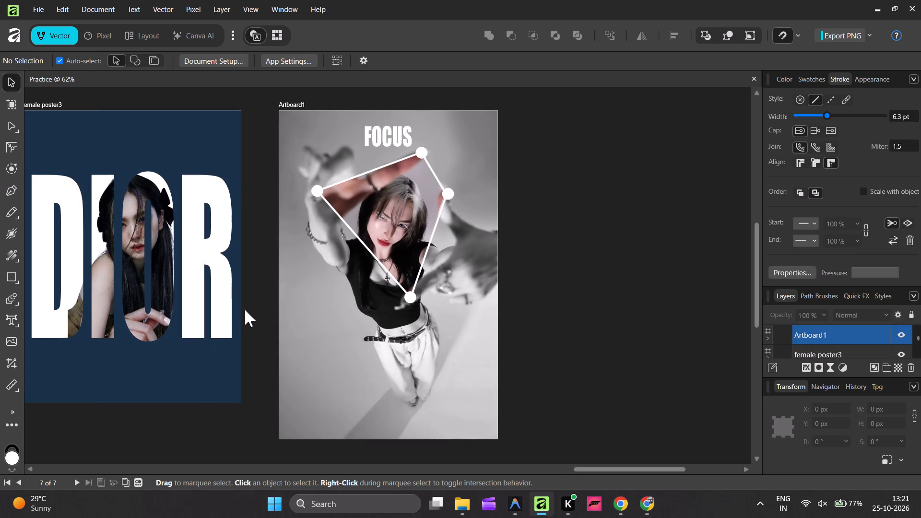
Place the Artz_Now character image and the Man In Red image from Downloads on the empty canvas beside Artboard1.
ctrl+scroll(246, 308, down, 6)
shift+scroll(315, 291, down, 3)
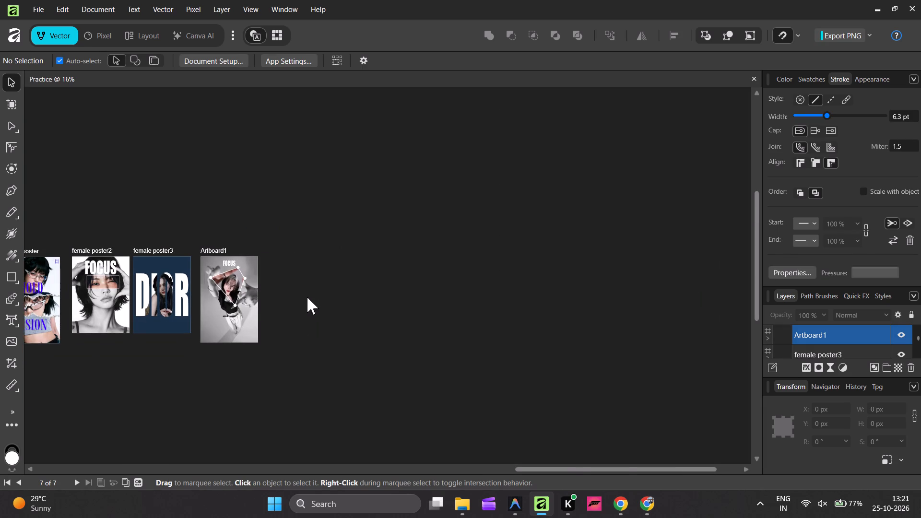
ctrl+scroll(383, 293, up, 6)
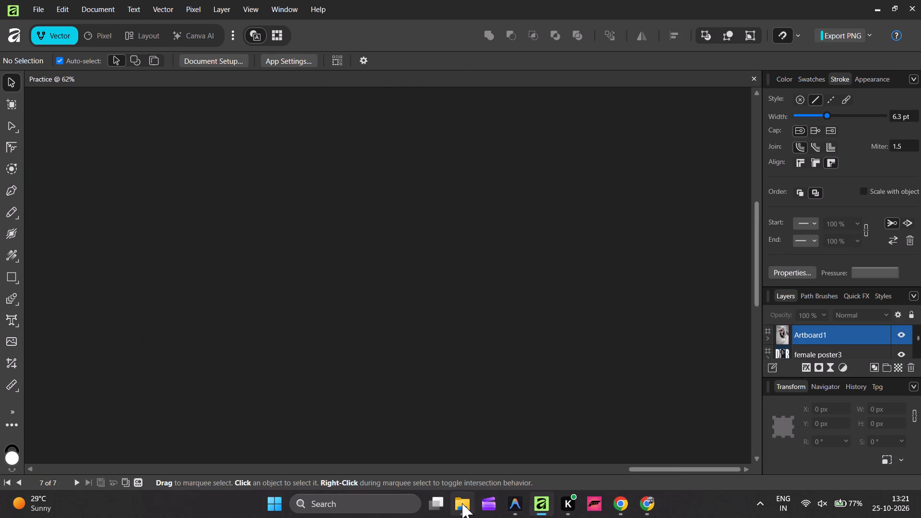
click(462, 503)
drag(158, 155, 170, 174)
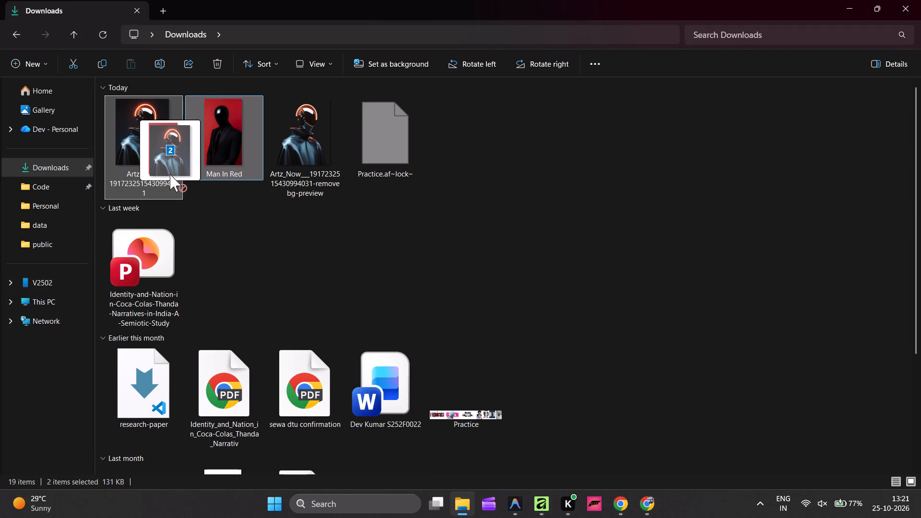
drag(170, 174, 211, 211)
key(alt+Tab)
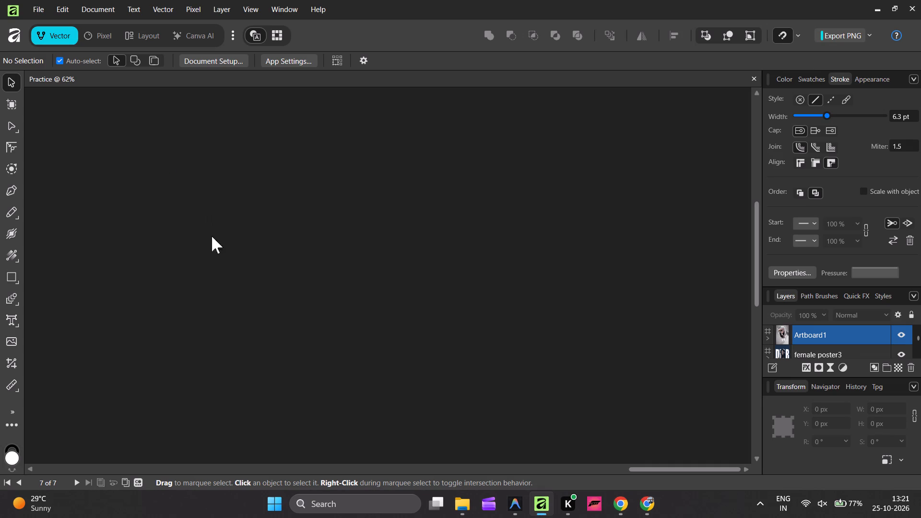
click(387, 294)
click(272, 264)
double_click(272, 264)
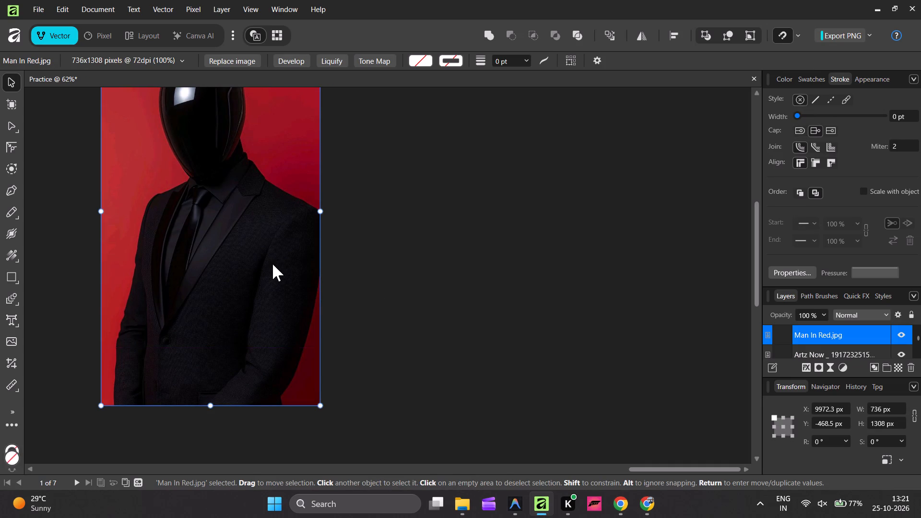
Move the Man In Red image clear of the Artz Now image, to about X 10973 px, Y -275 px.
drag(272, 264, 406, 286)
drag(201, 256, 499, 318)
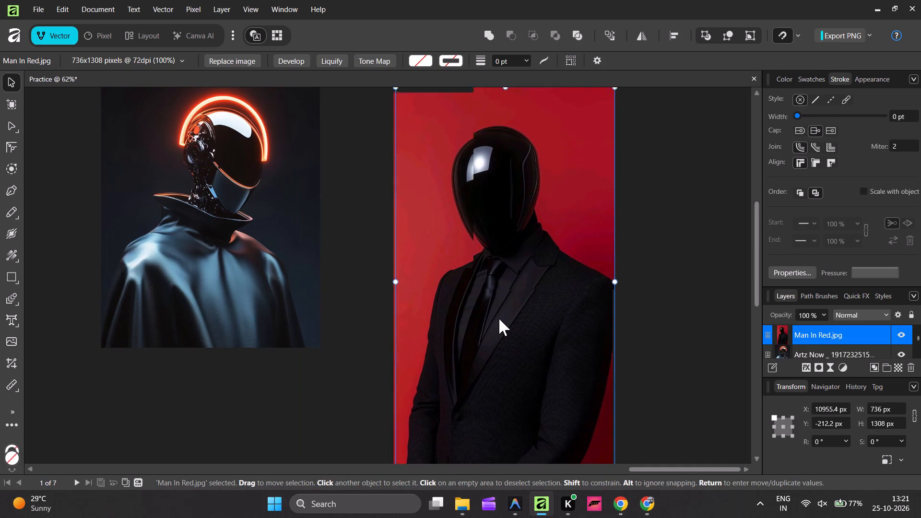
drag(499, 318, 499, 317)
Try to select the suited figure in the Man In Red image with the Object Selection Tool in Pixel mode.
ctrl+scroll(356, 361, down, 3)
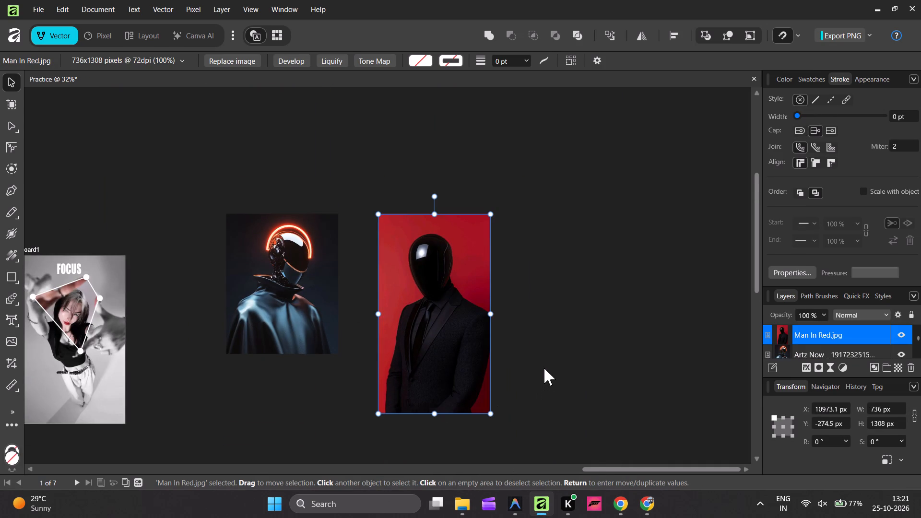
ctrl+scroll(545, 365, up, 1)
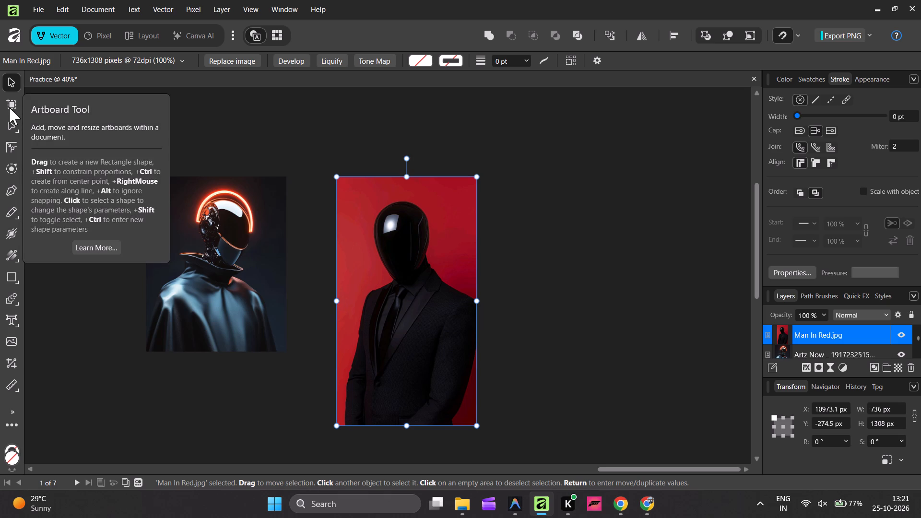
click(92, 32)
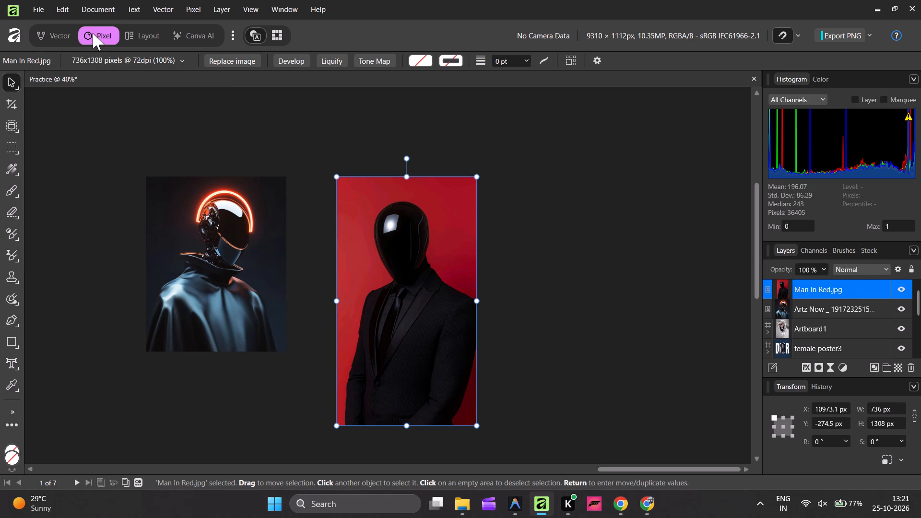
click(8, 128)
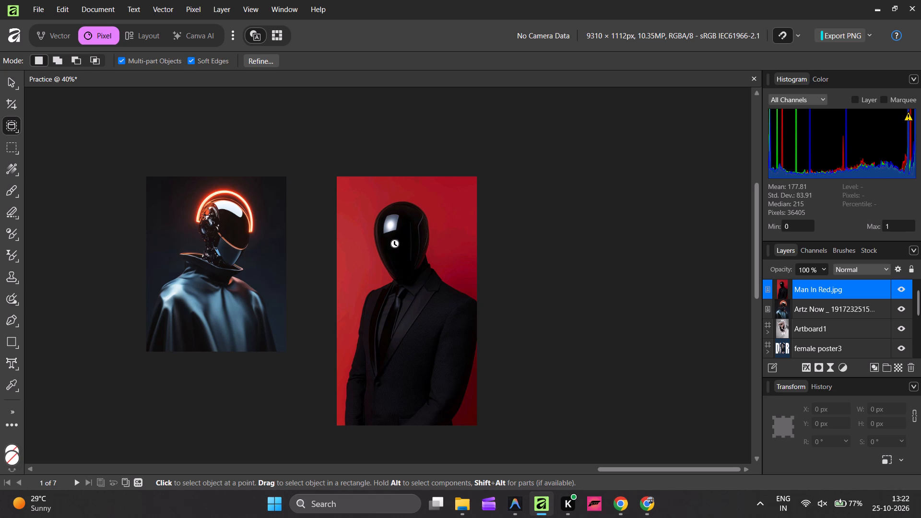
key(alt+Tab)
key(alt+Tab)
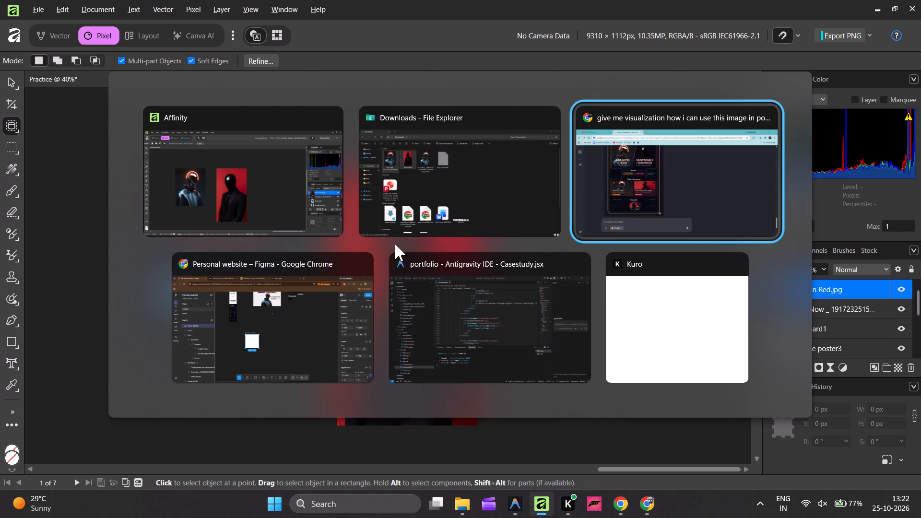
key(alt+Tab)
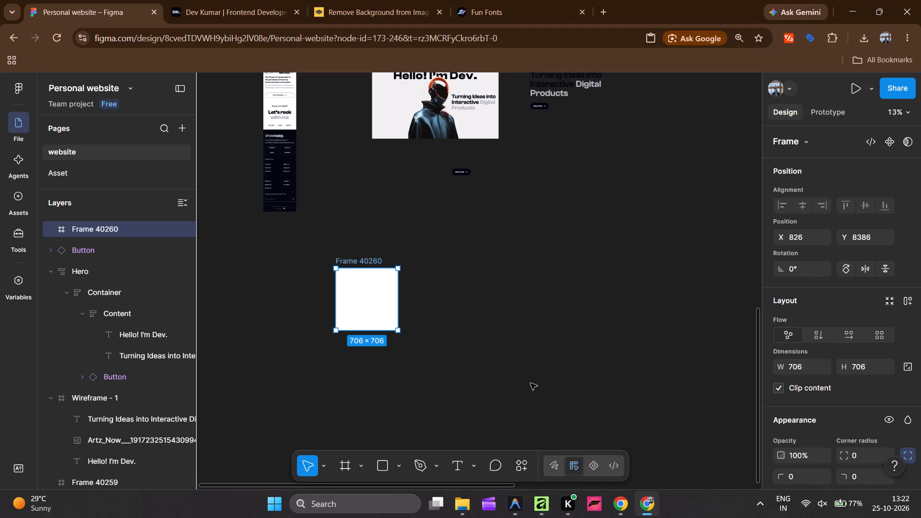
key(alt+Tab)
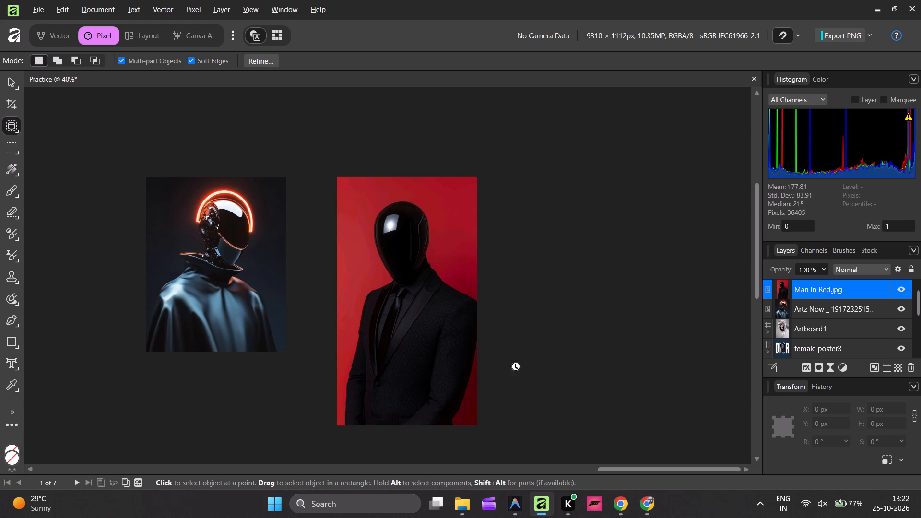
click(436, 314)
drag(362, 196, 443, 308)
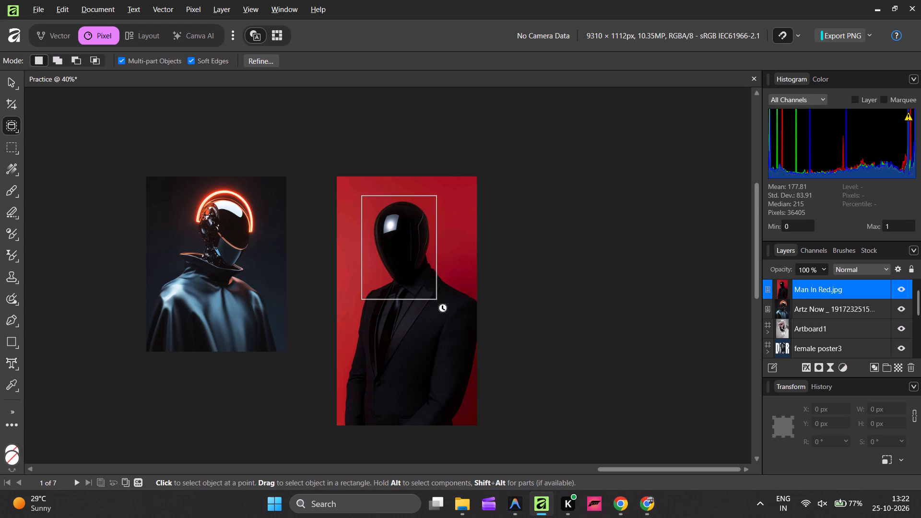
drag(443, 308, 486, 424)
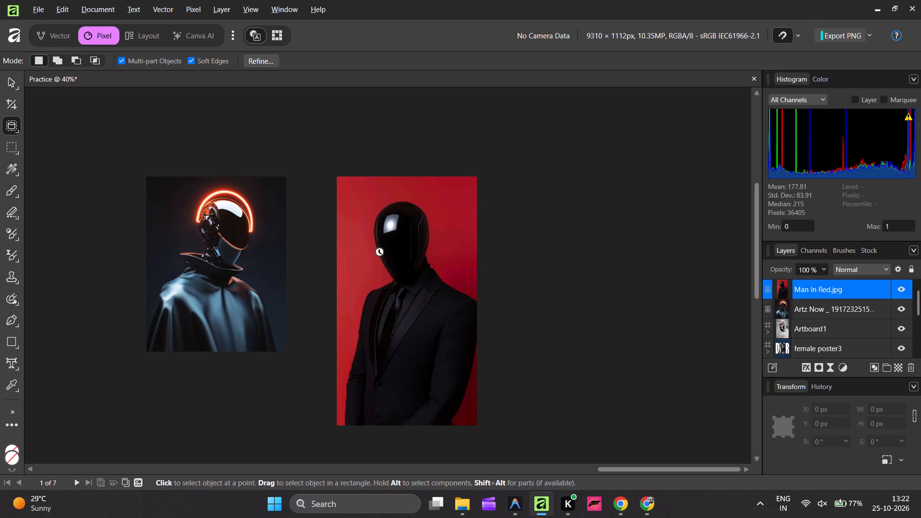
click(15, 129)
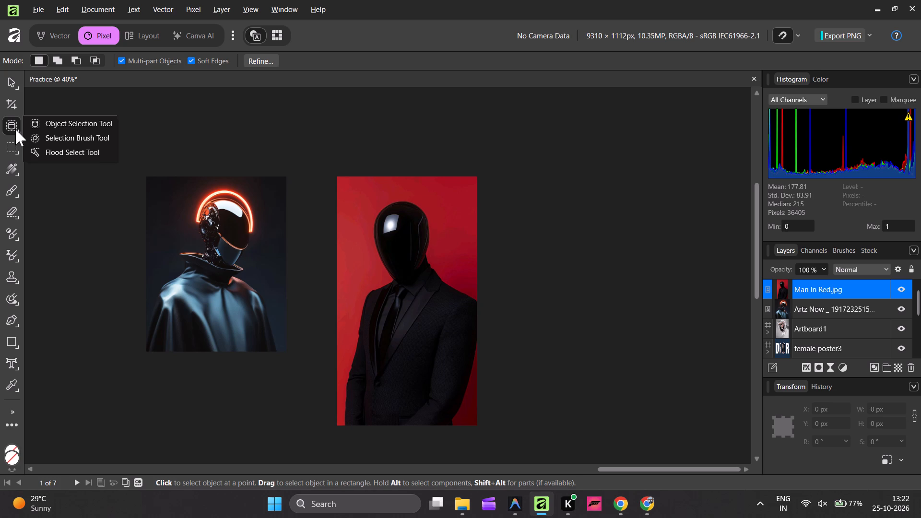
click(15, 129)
Switch to Figma and align the character image in Wireframe - 1 to the horizontal centre and the frame's bottom edge.
key(alt+Tab)
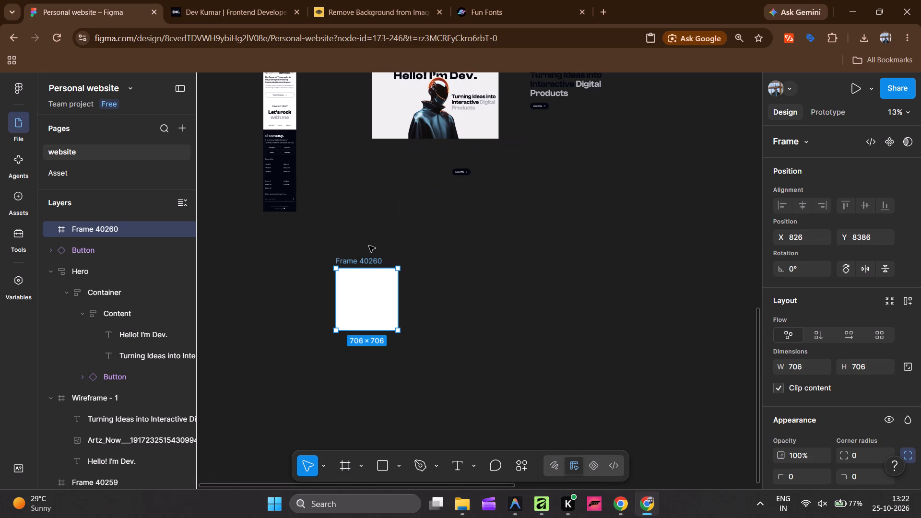
scroll(421, 158, up, 1)
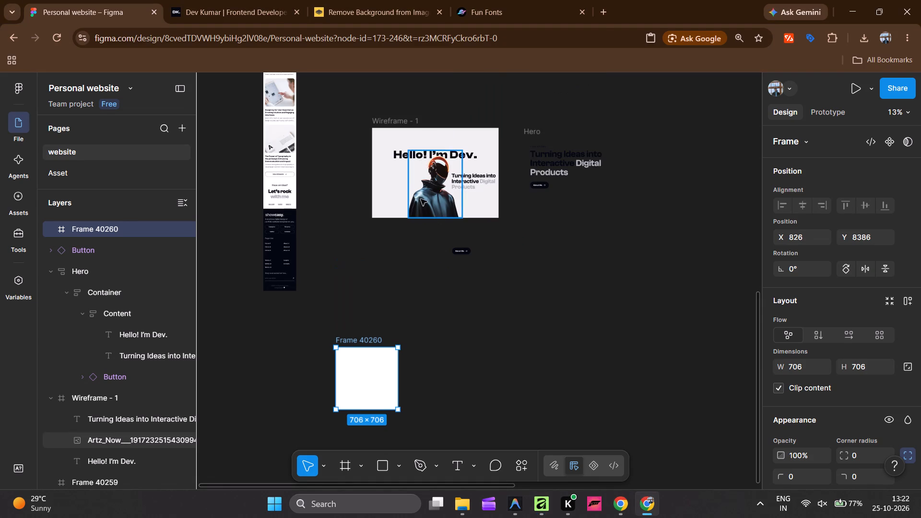
ctrl+scroll(421, 197, up, 5)
scroll(434, 266, up, 1)
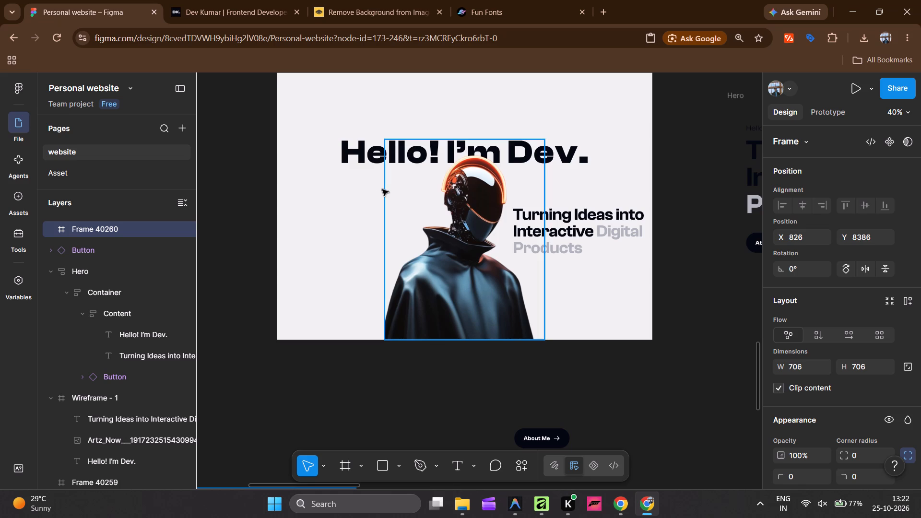
click(496, 215)
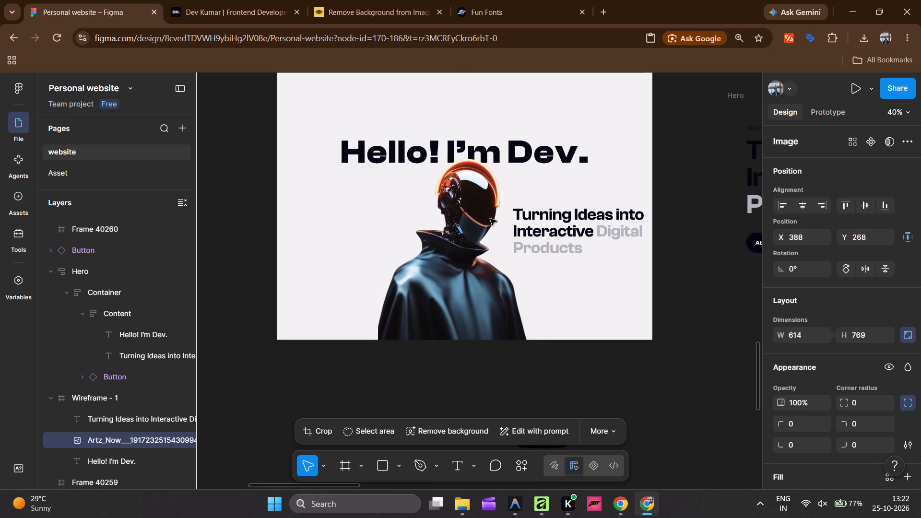
click(861, 207)
double_click(802, 202)
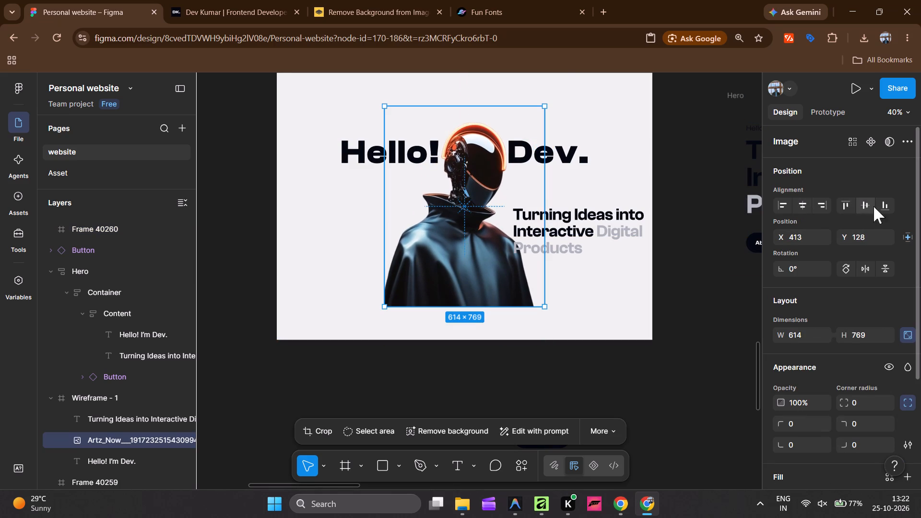
click(890, 204)
click(706, 312)
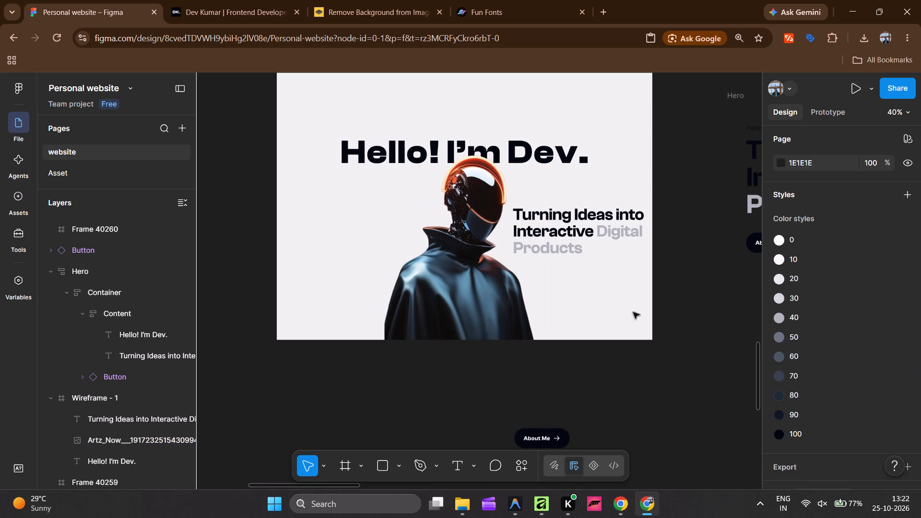
Examine the Wireframe - 1 hero layout together with the neighbouring Hero frame and page designs.
shift+scroll(616, 303, down, 1)
shift+scroll(543, 318, down, 2)
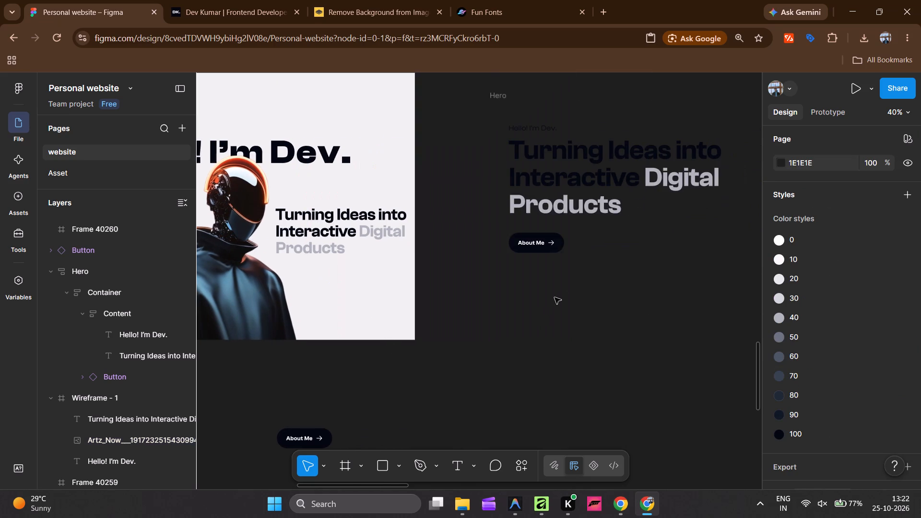
shift+scroll(561, 283, up, 5)
ctrl+scroll(536, 273, down, 1)
ctrl+scroll(536, 273, up, 1)
ctrl+scroll(536, 273, down, 1)
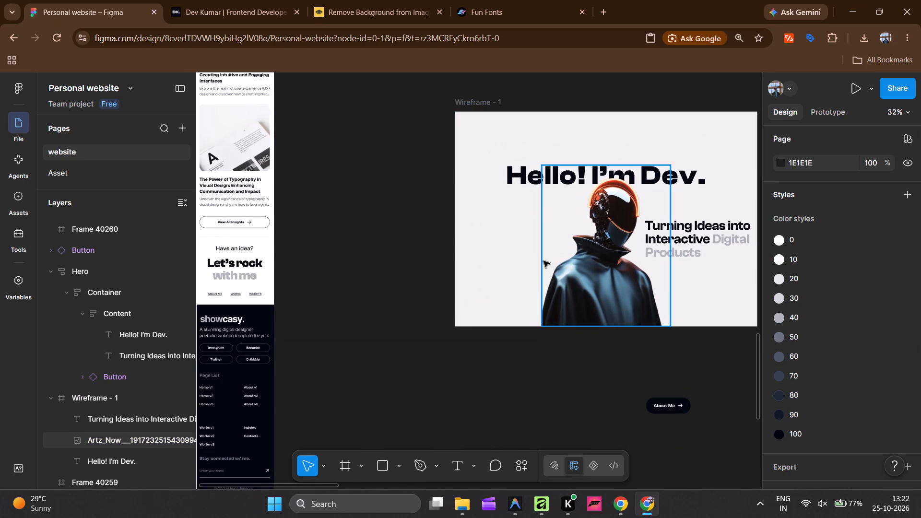
shift+scroll(543, 260, down, 2)
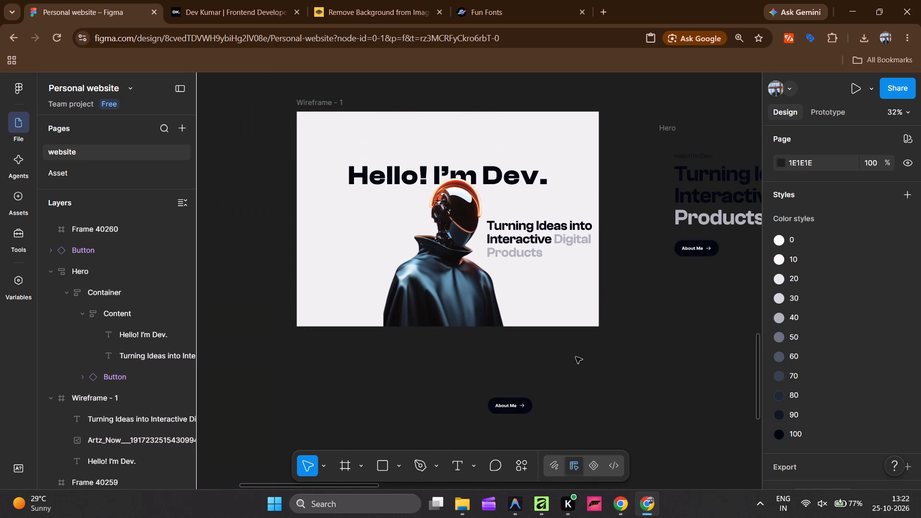
ctrl+scroll(576, 357, down, 4)
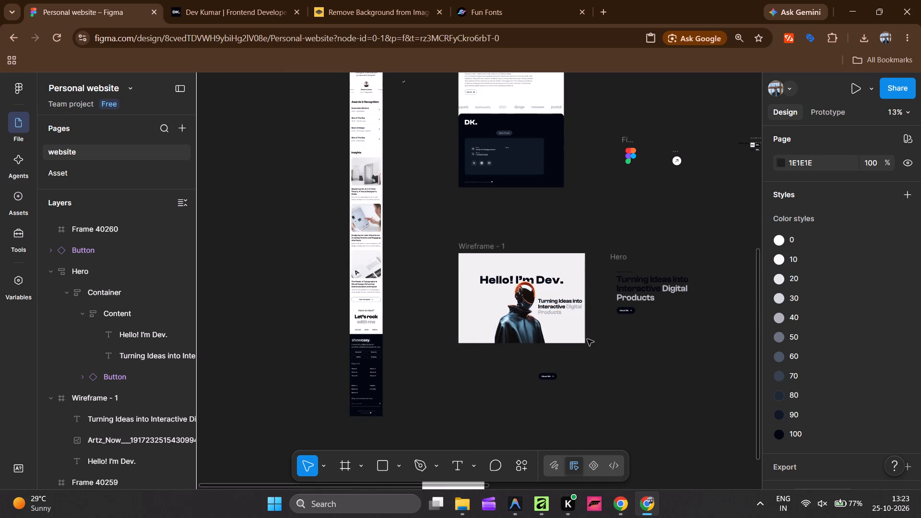
Delete the "Turning Ideas into Interactive Digital Products" text from Wireframe - 1.
ctrl+scroll(587, 336, up, 4)
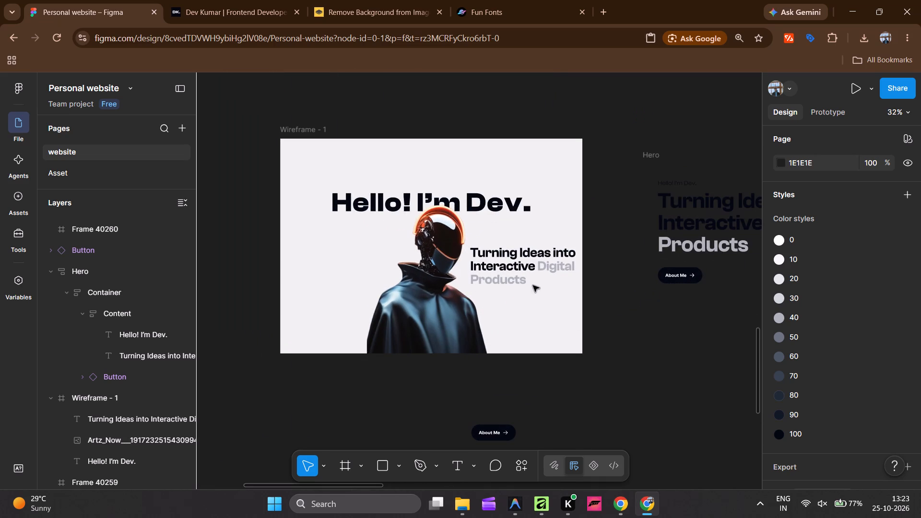
click(528, 262)
key(Delete)
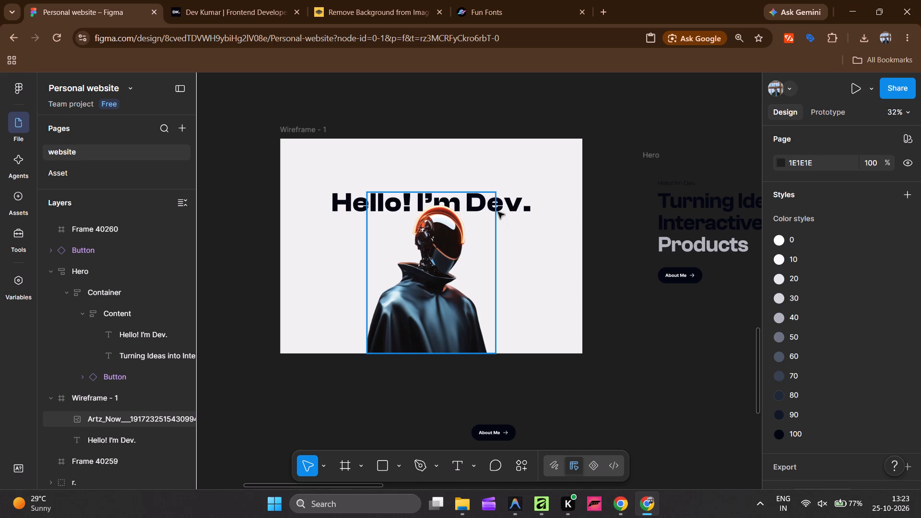
Select the whole Wireframe - 1 frame.
ctrl+scroll(498, 212, down, 4)
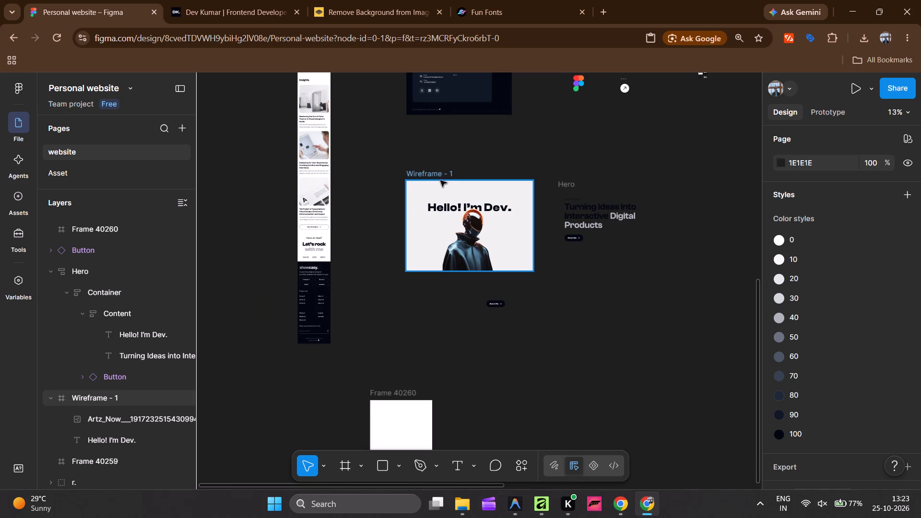
click(439, 174)
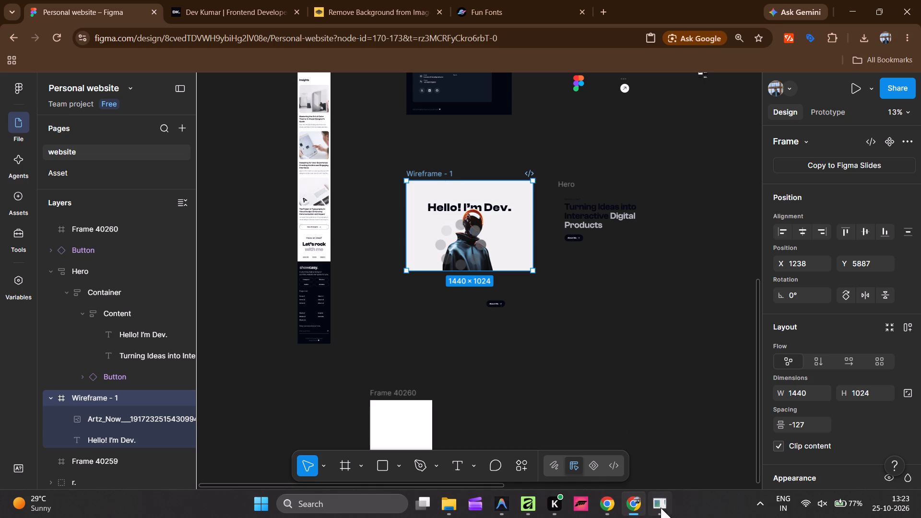
Search Windows for "task" and open the best match.
click(664, 513)
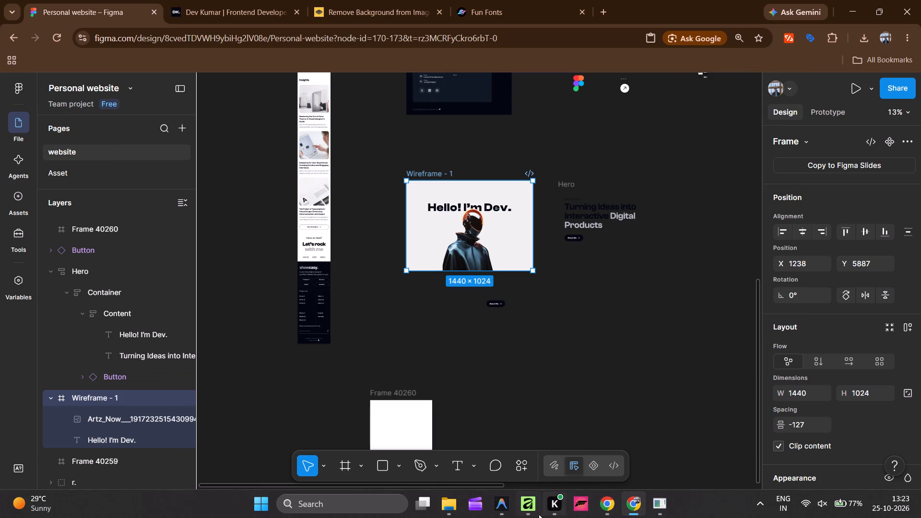
click(364, 506)
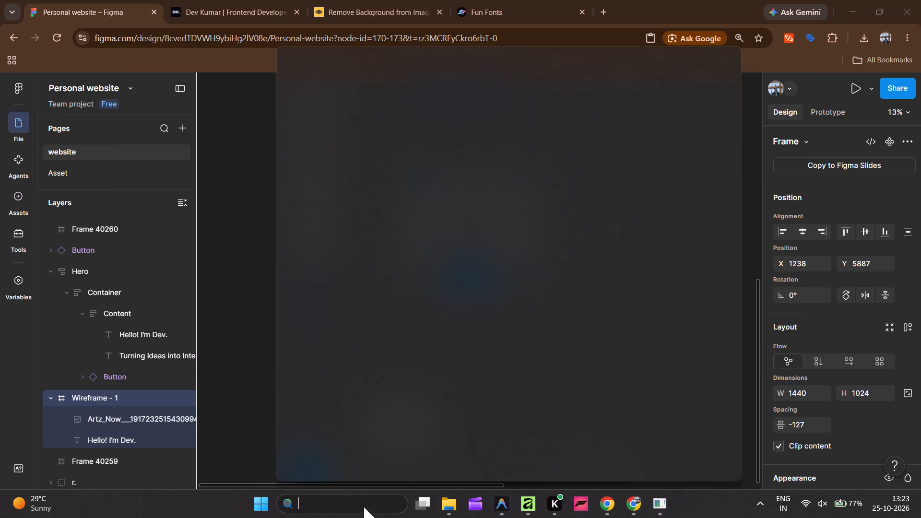
text(task)
key(Return)
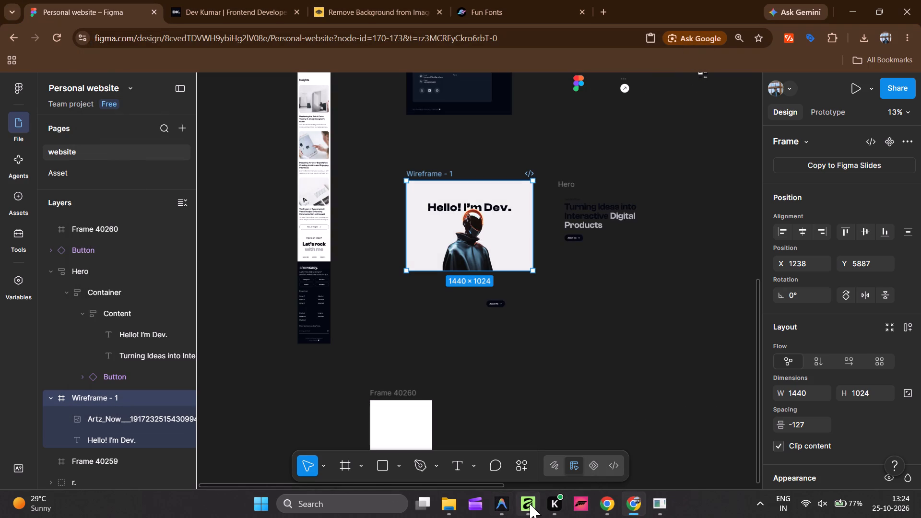
Switch to the Practice document in Affinity.
click(530, 504)
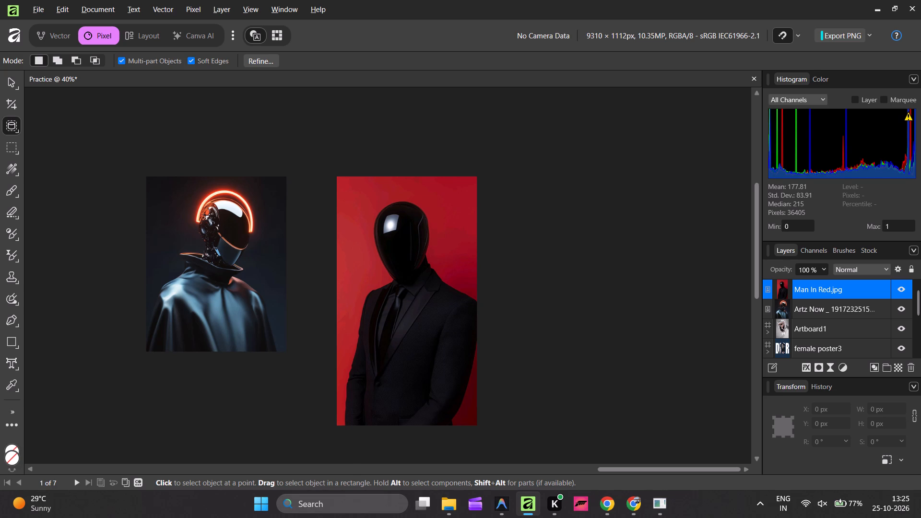
Open the display Graphics page in Windows Settings.
key(super+i)
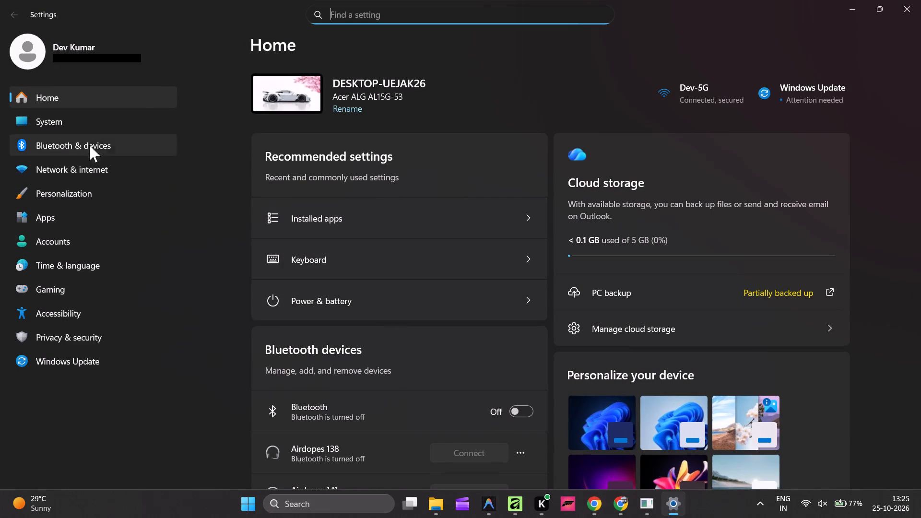
scroll(336, 197, down, 1)
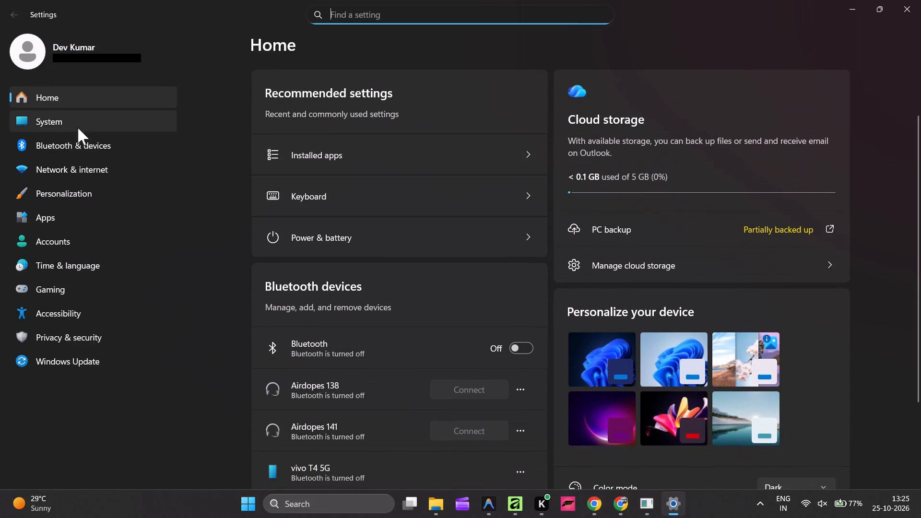
click(75, 119)
click(351, 156)
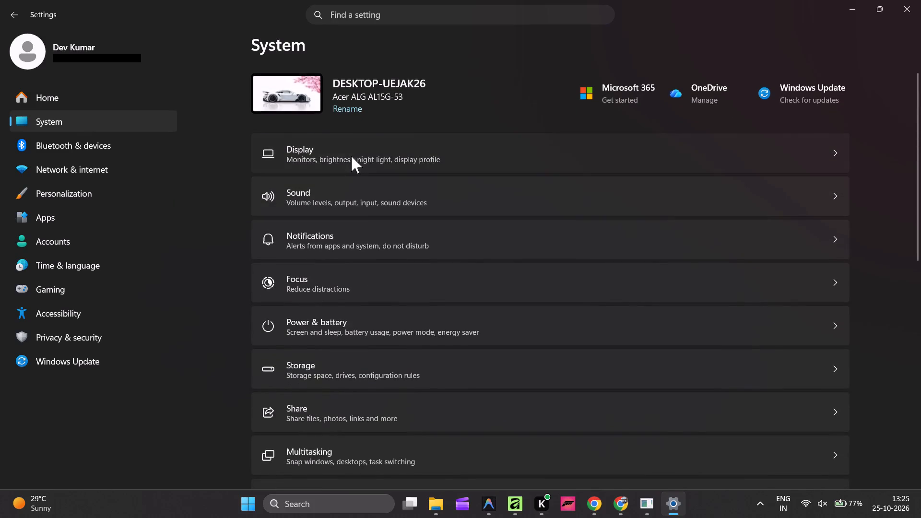
scroll(367, 274, down, 2)
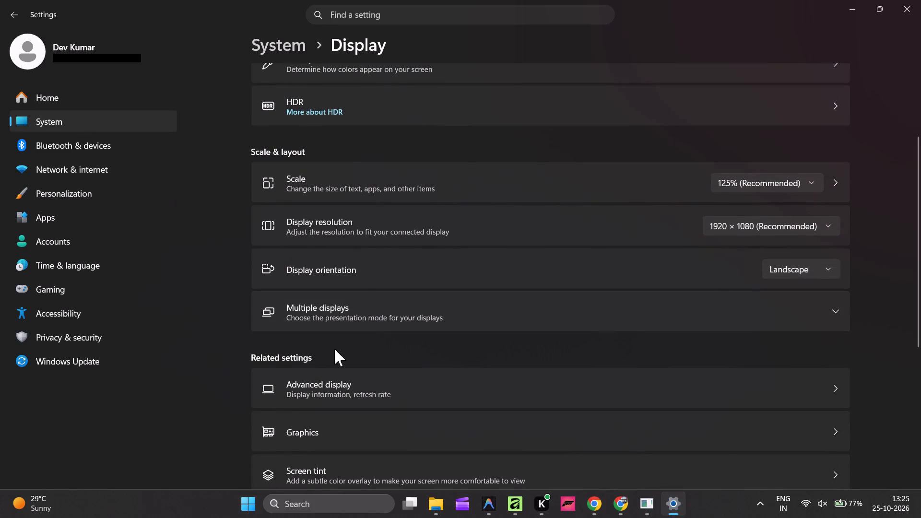
click(365, 432)
Examine the GPU preferences of Forza Horizon 5 and DeltaForceClient-Win64-Shipping.exe in the custom application settings.
scroll(377, 273, down, 4)
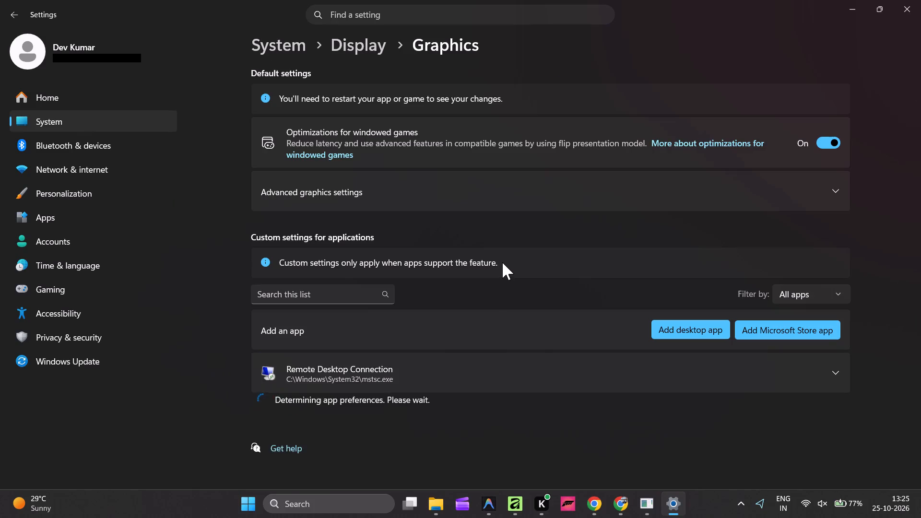
scroll(503, 262, down, 3)
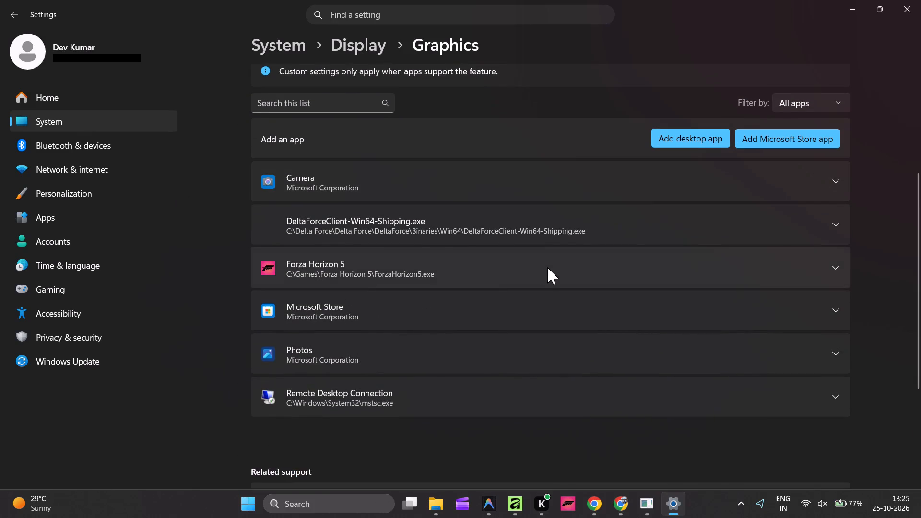
click(547, 267)
click(723, 302)
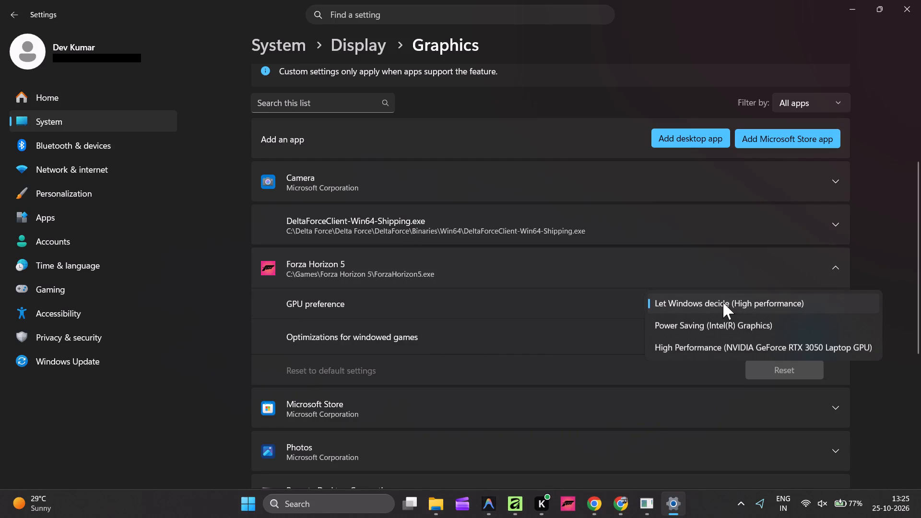
click(723, 302)
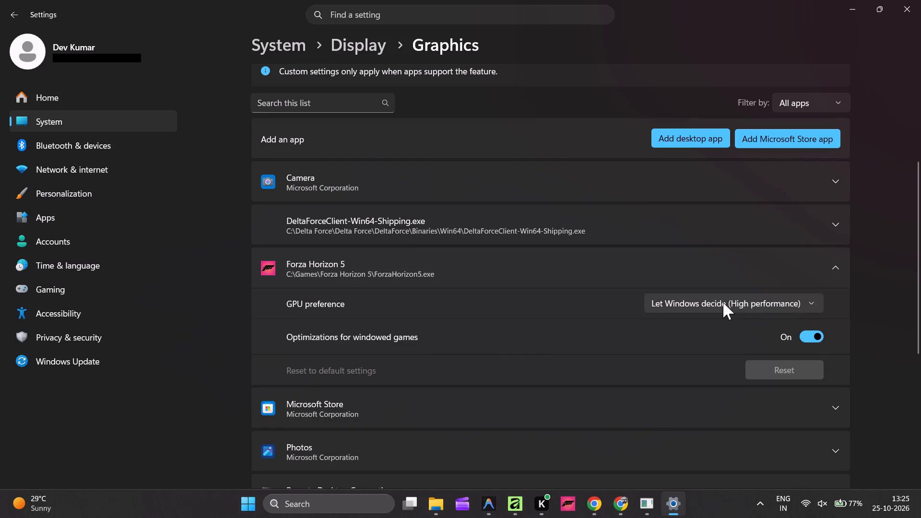
click(674, 265)
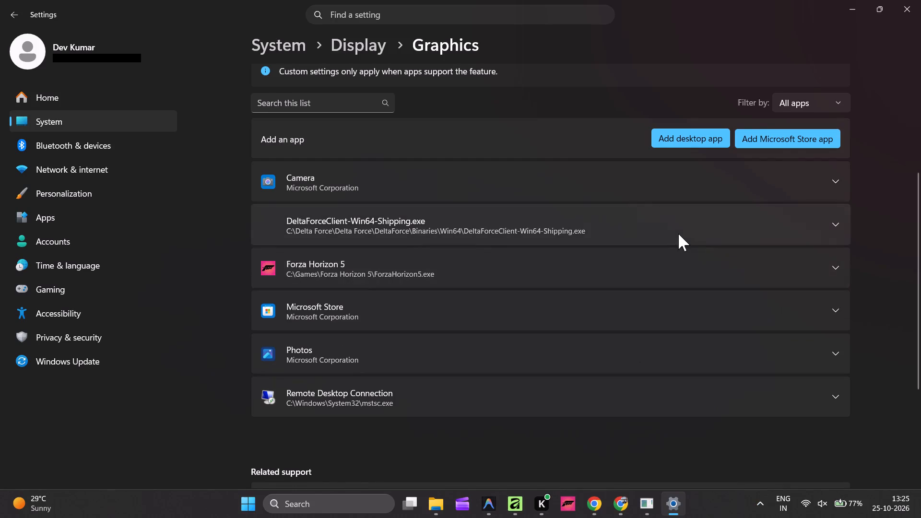
click(678, 234)
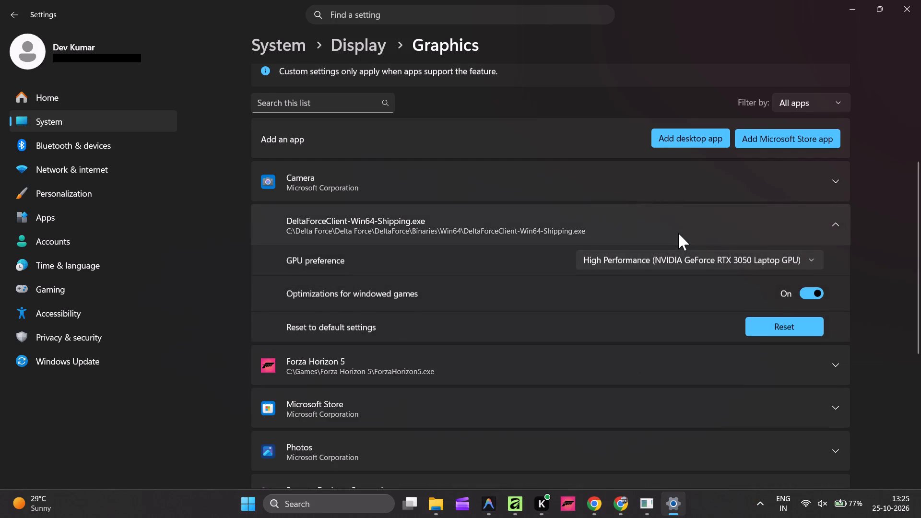
click(679, 233)
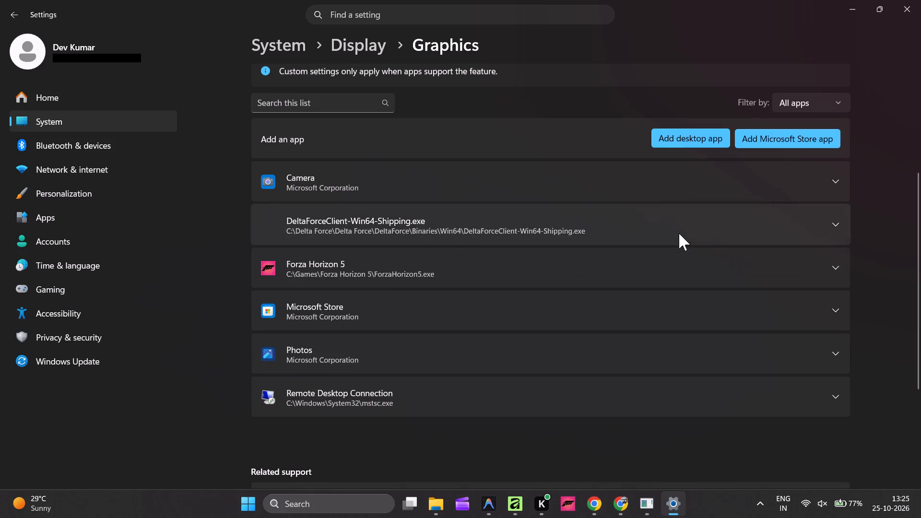
scroll(661, 279, down, 2)
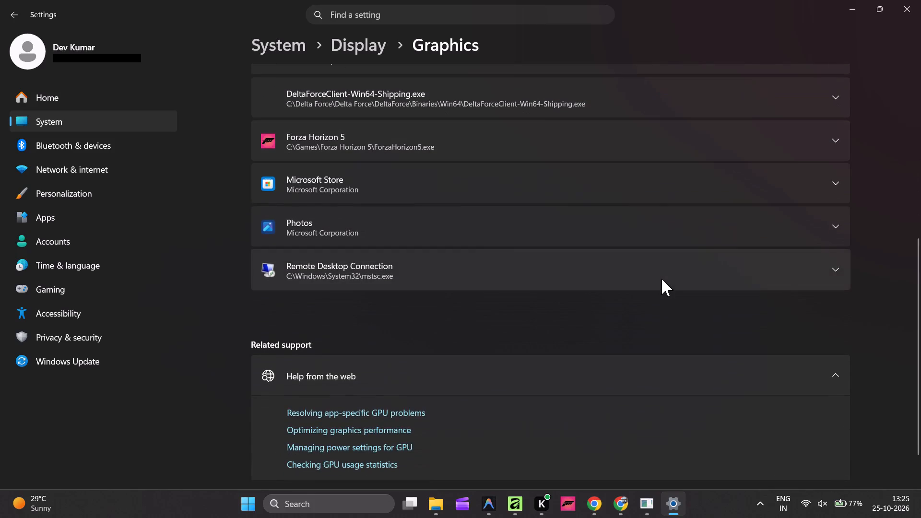
scroll(661, 279, up, 2)
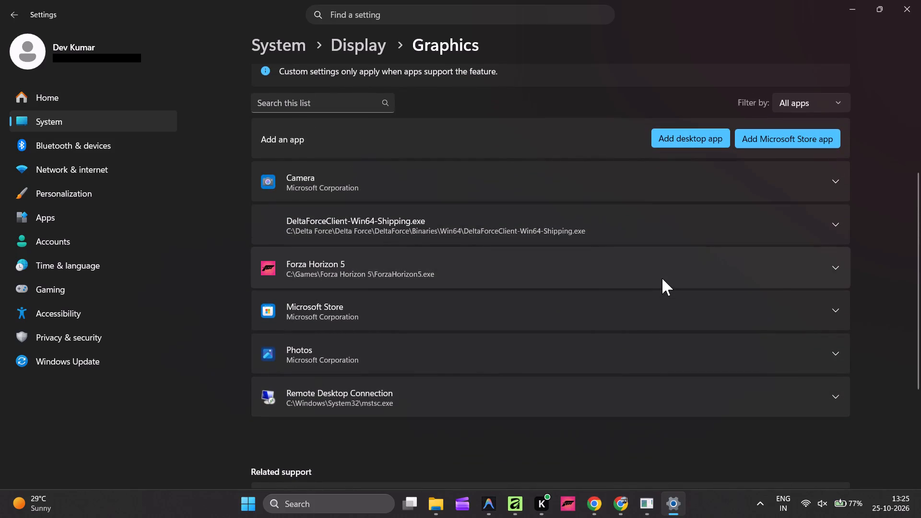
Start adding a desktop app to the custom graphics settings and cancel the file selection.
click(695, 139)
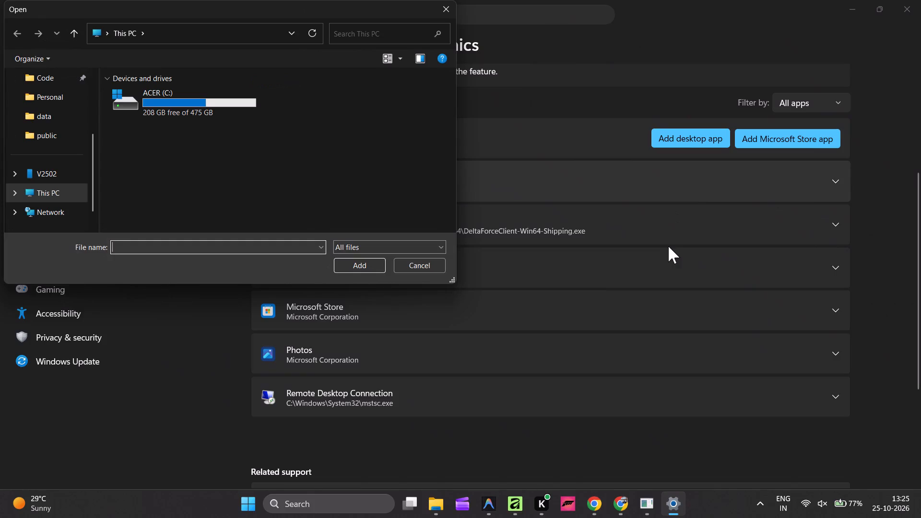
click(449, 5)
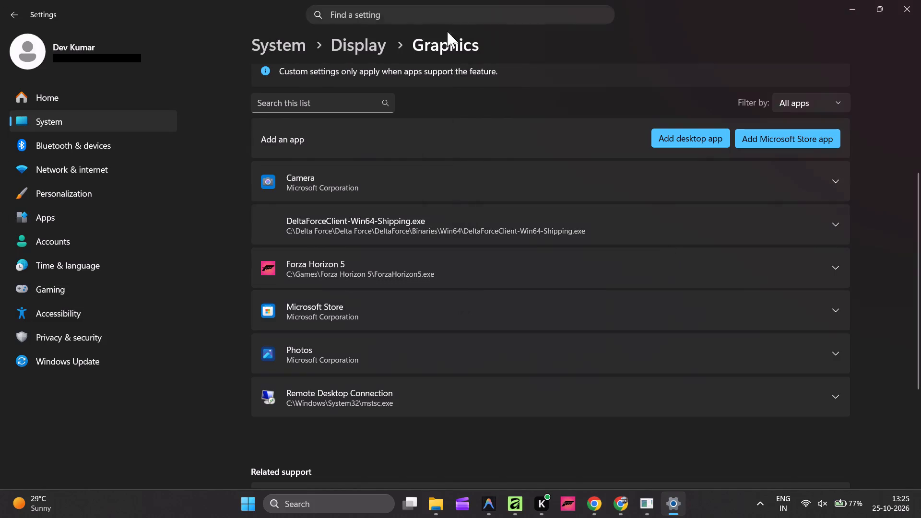
Compare the graphics options of Forza Horizon 5 and DeltaForceClient-Win64-Shipping.exe once more.
scroll(430, 234, up, 4)
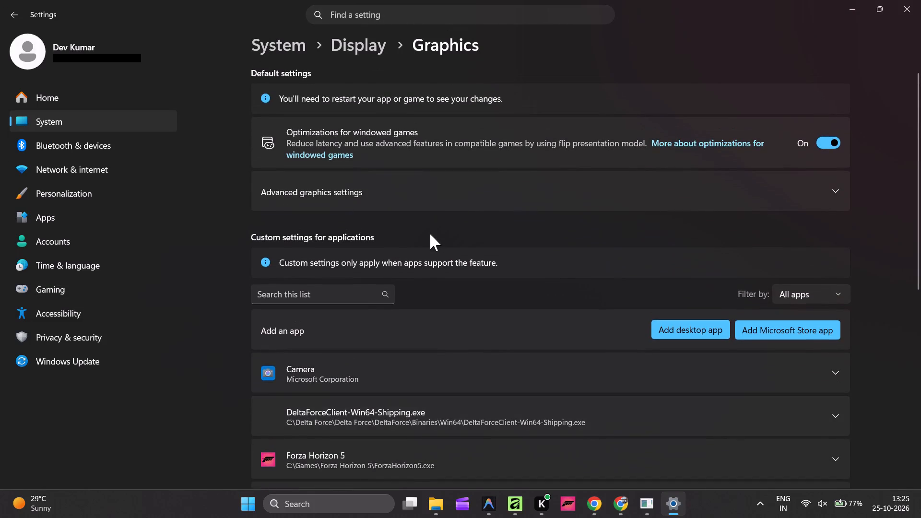
scroll(430, 234, up, 3)
scroll(430, 234, down, 4)
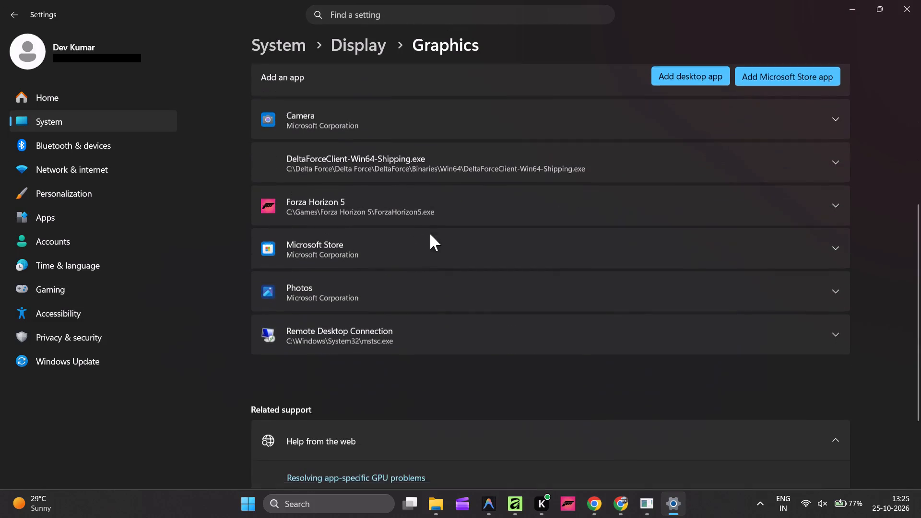
click(450, 209)
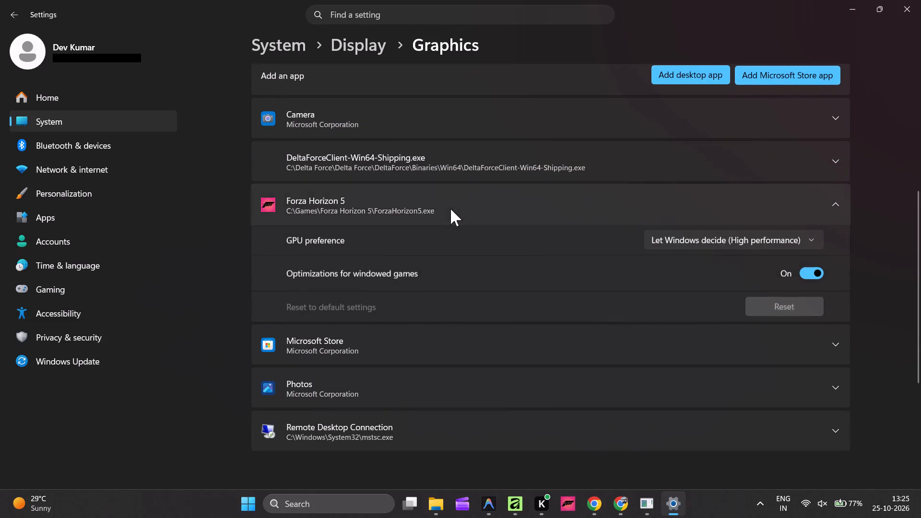
click(450, 209)
click(483, 157)
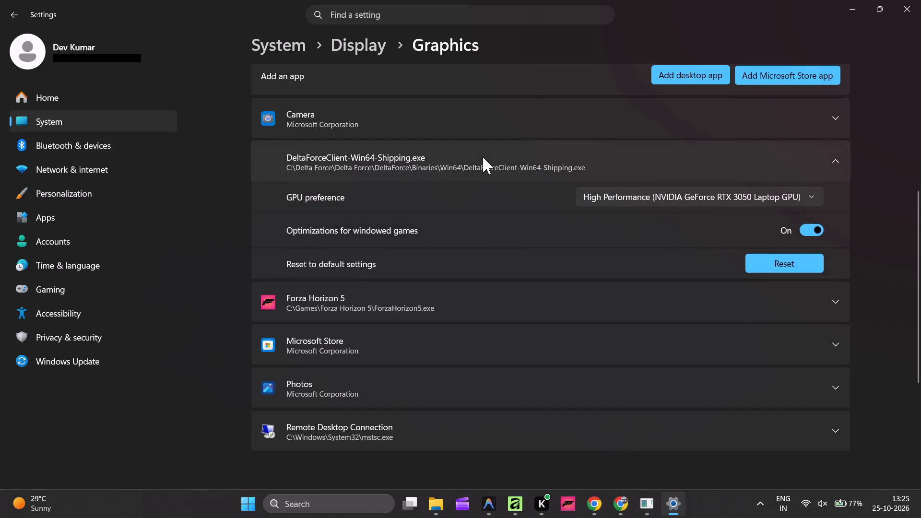
click(477, 157)
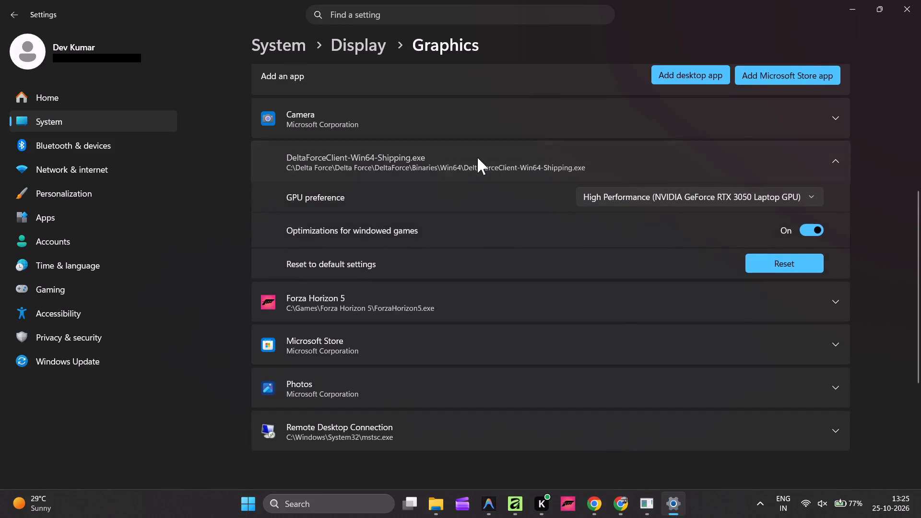
Set the GPU preference of Forza Horizon 5 to High Performance (NVIDIA GeForce RTX 3050 Laptop GPU).
click(443, 224)
click(690, 244)
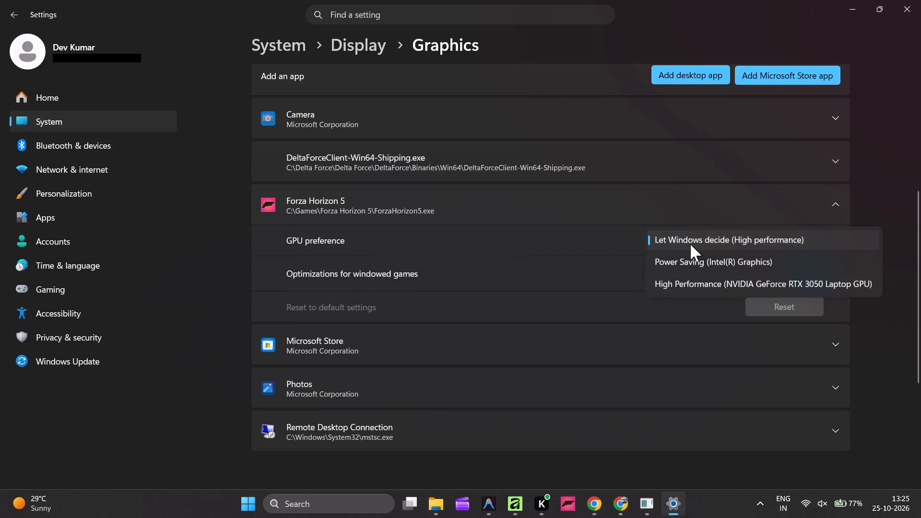
click(698, 287)
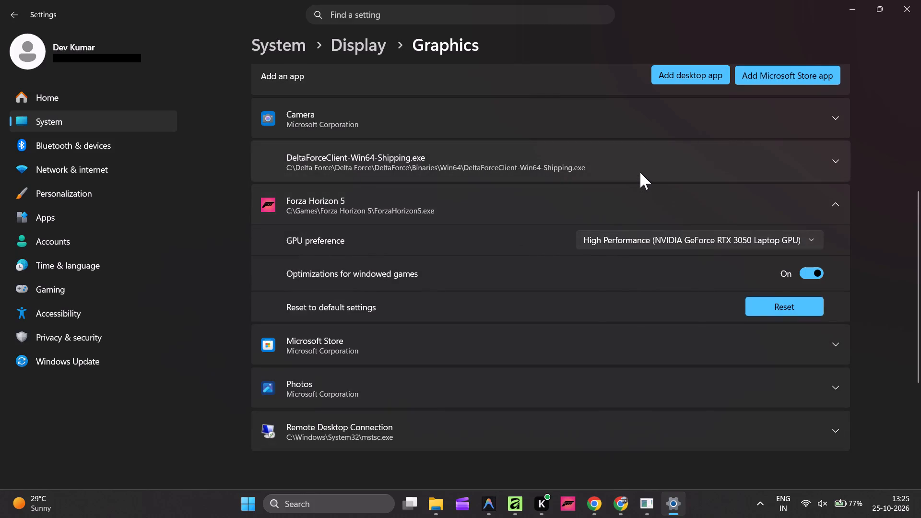
click(640, 172)
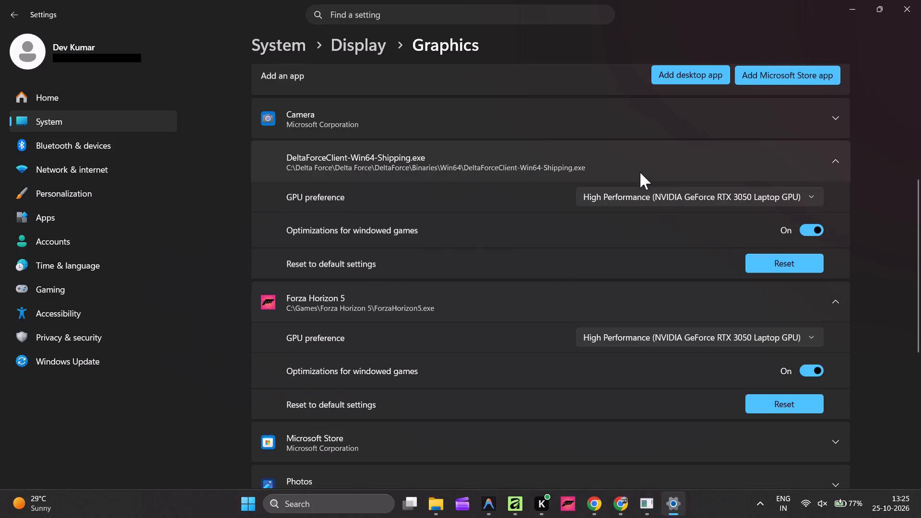
click(640, 172)
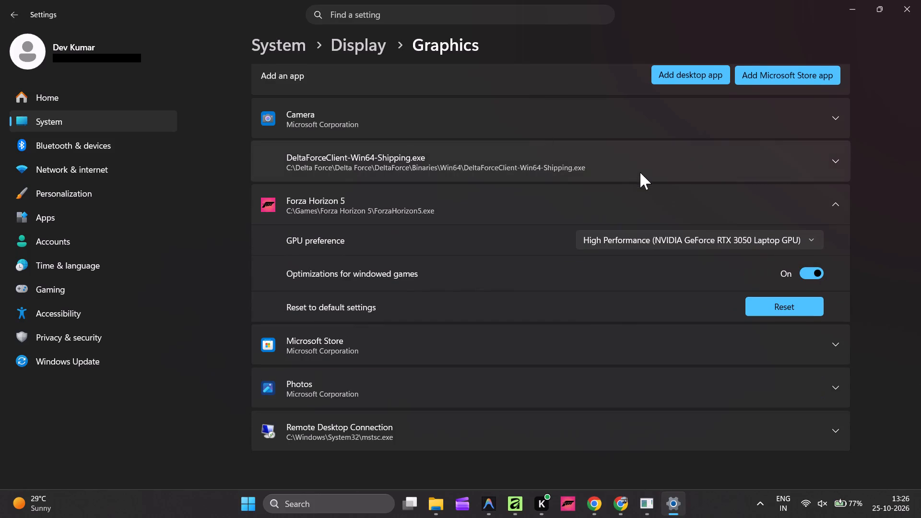
click(638, 206)
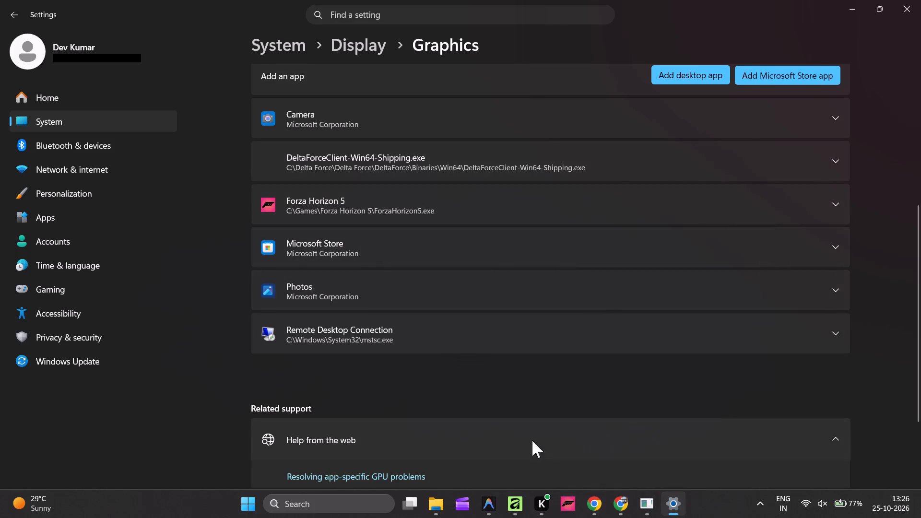
Switch to Affinity and close the application with the modified Practice document.
click(516, 504)
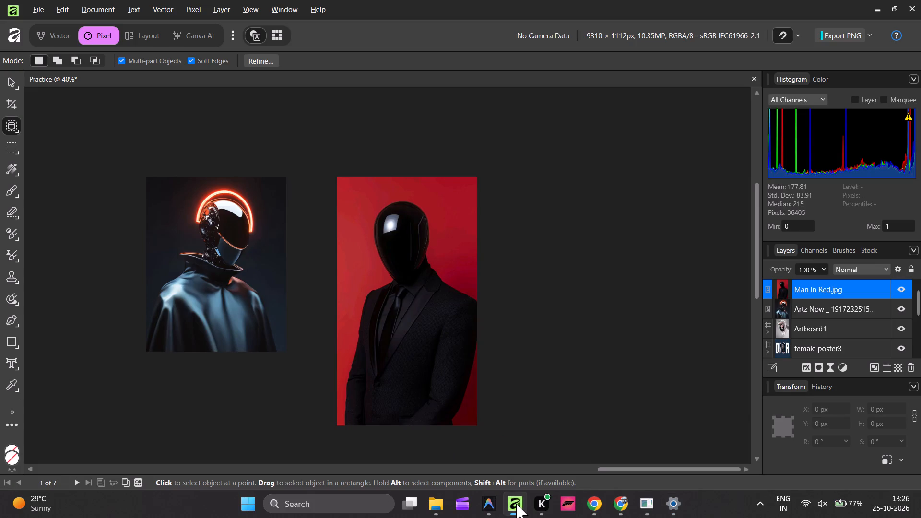
click(920, 3)
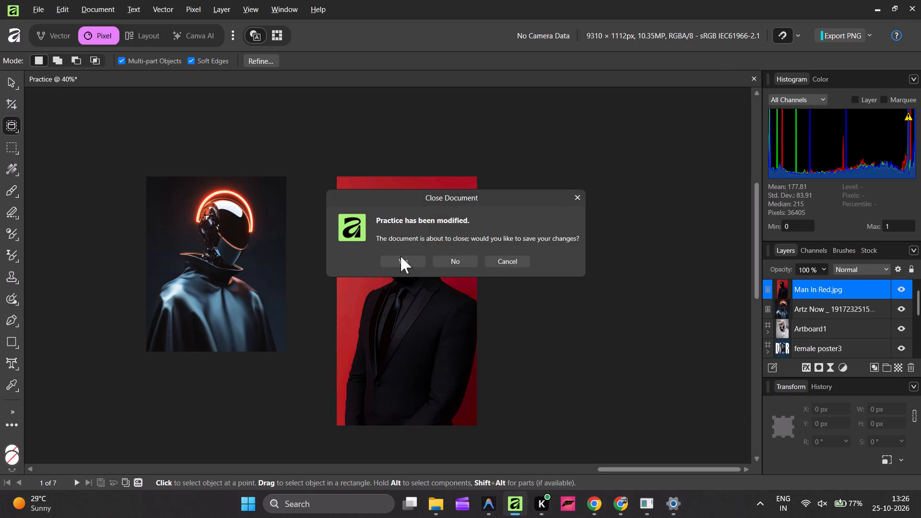